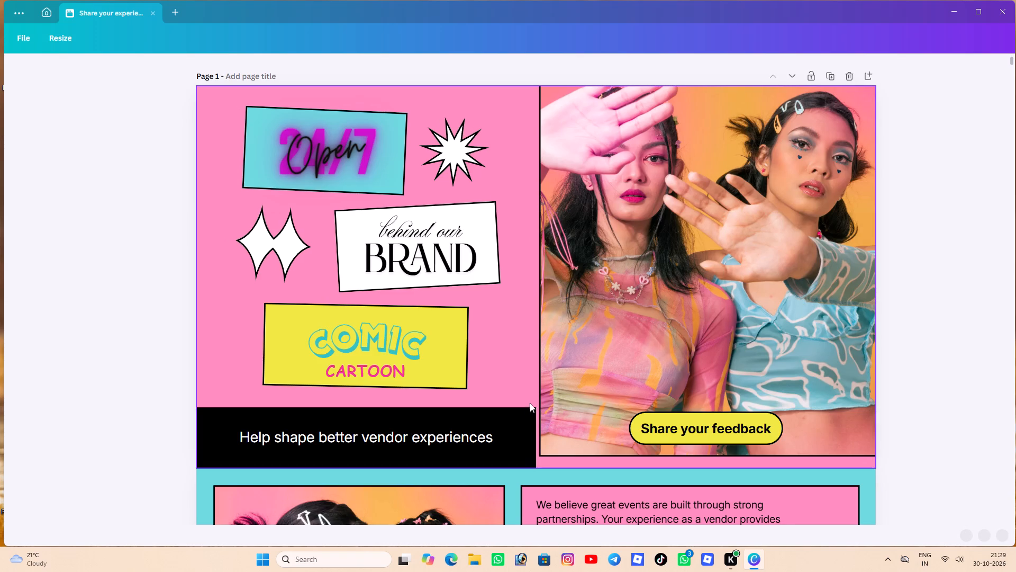
# Look through the design's existing pages from page 1 to the last one, page 43.
pyautogui.scroll(-15, 531, 416)
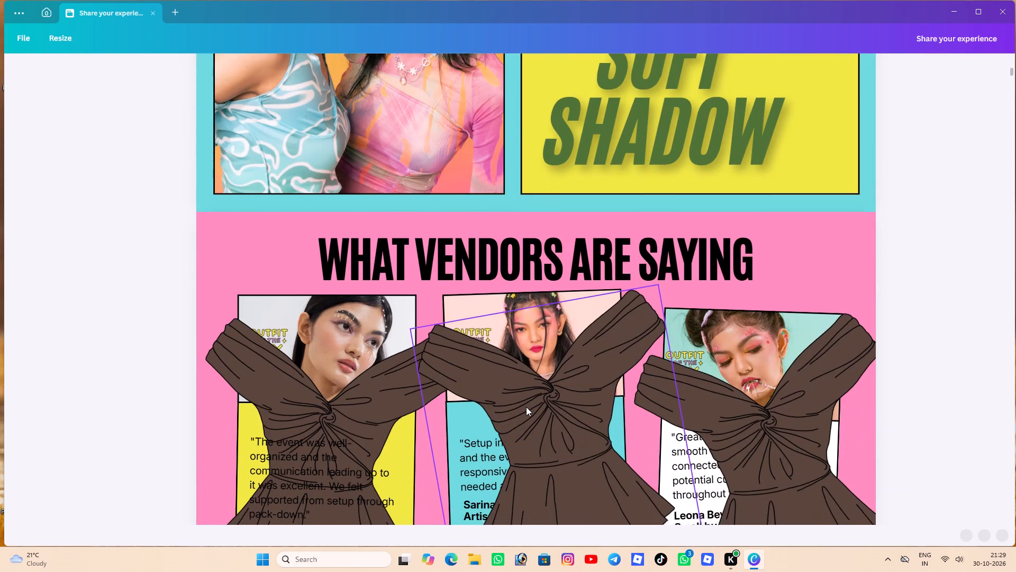
pyautogui.scroll(-3, 526, 407)
pyautogui.click(526, 407)
pyautogui.rightClick(523, 403)
pyautogui.rightClick(521, 411)
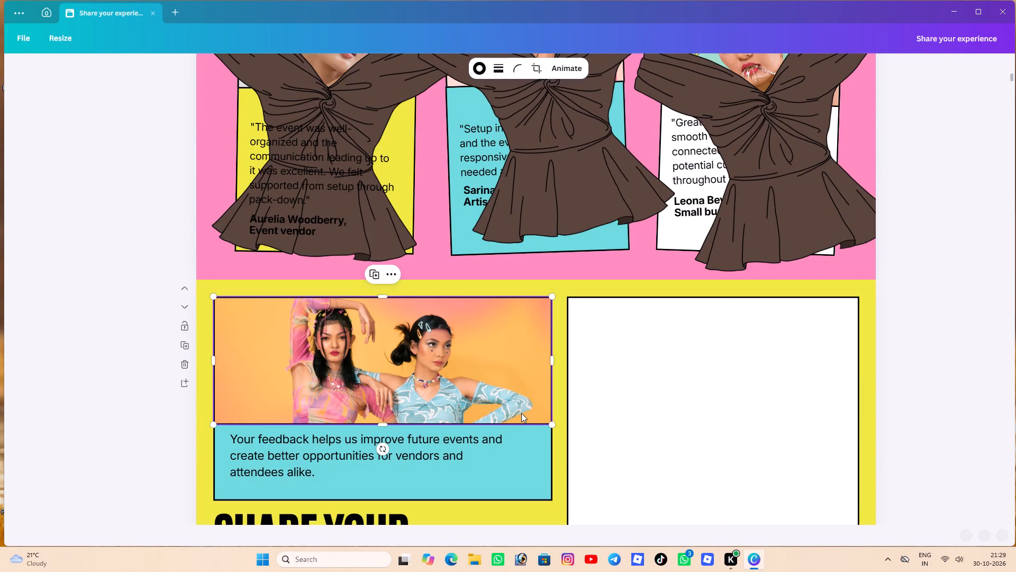
pyautogui.scroll(-5, 521, 416)
pyautogui.scroll(1, 514, 409)
pyautogui.rightClick(514, 409)
pyautogui.click(514, 410)
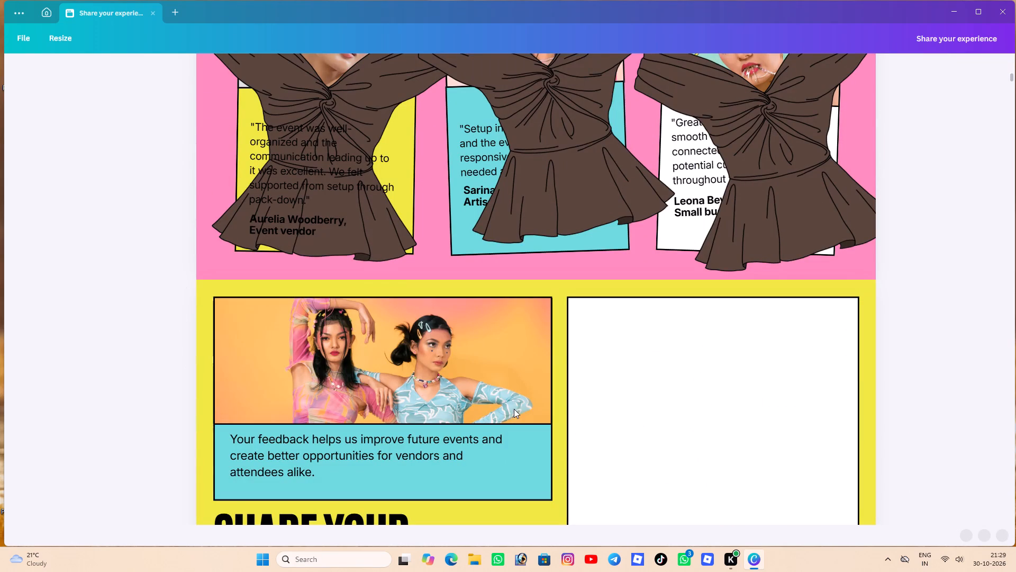
pyautogui.scroll(-5, 514, 407)
pyautogui.scroll(-16, 514, 407)
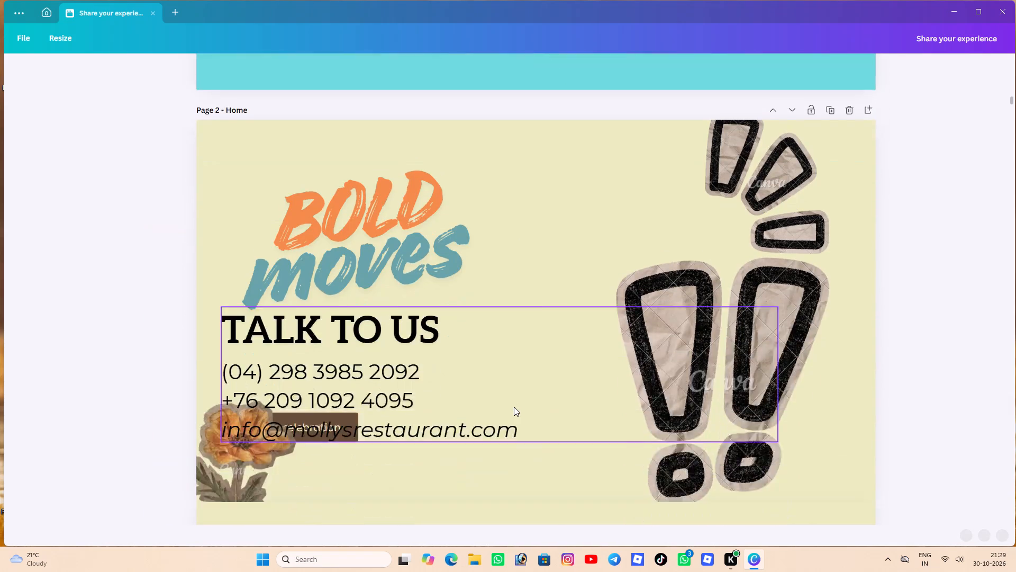
pyautogui.scroll(-7, 514, 407)
pyautogui.click(514, 406)
pyautogui.moveTo(513, 405); pyautogui.dragTo(517, 448, button='right')
pyautogui.scroll(-13, 513, 408)
pyautogui.scroll(-14, 517, 447)
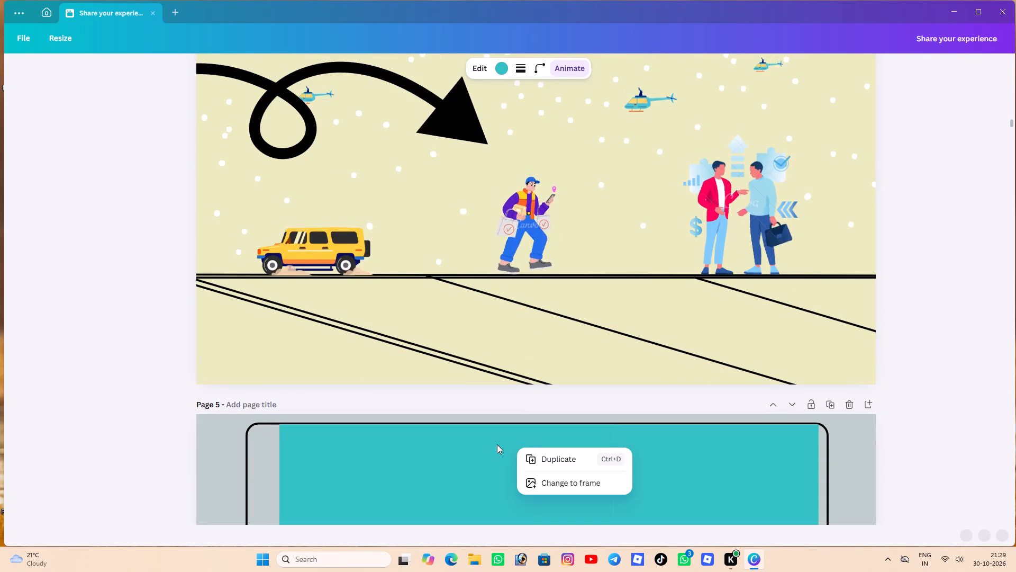
pyautogui.scroll(-7, 497, 444)
pyautogui.click(497, 444)
pyautogui.scroll(-10, 496, 434)
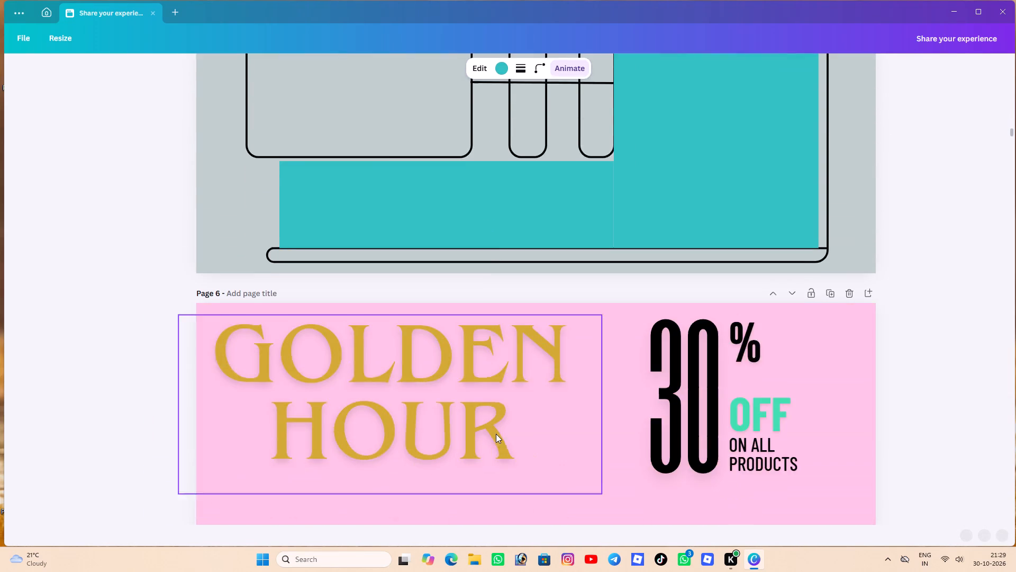
pyautogui.scroll(-14, 496, 434)
pyautogui.scroll(-9, 496, 421)
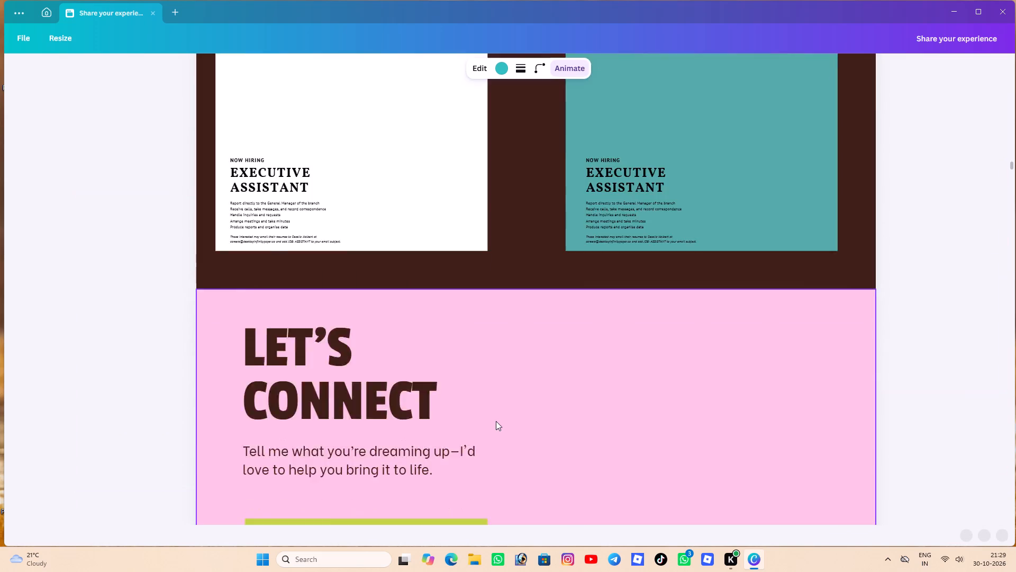
pyautogui.scroll(-16, 496, 421)
pyautogui.scroll(-13, 523, 414)
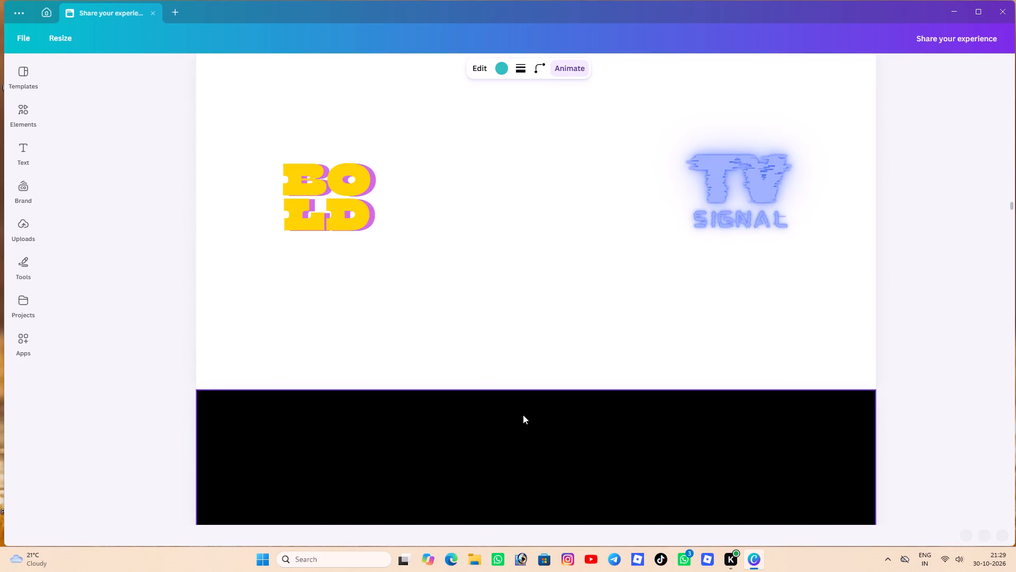
pyautogui.scroll(-17, 523, 415)
pyautogui.scroll(-6, 520, 416)
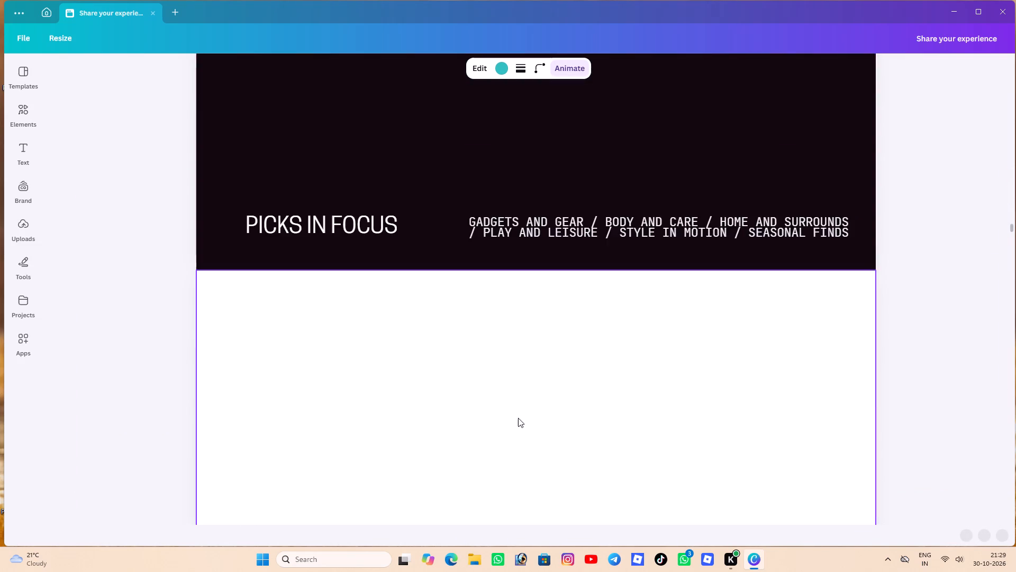
pyautogui.scroll(-18, 518, 418)
pyautogui.scroll(-14, 515, 421)
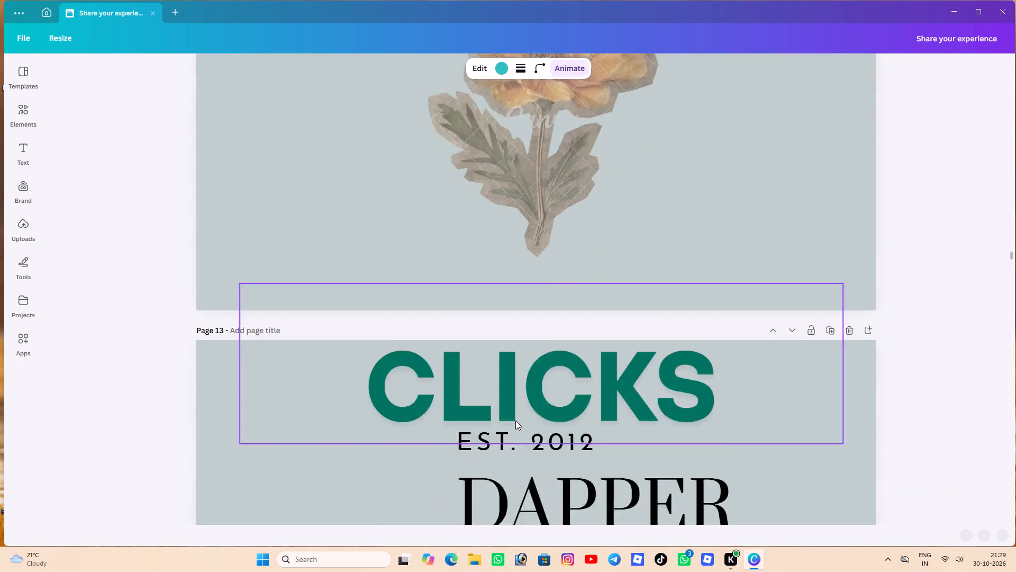
pyautogui.scroll(-20, 515, 421)
pyautogui.scroll(-6, 515, 421)
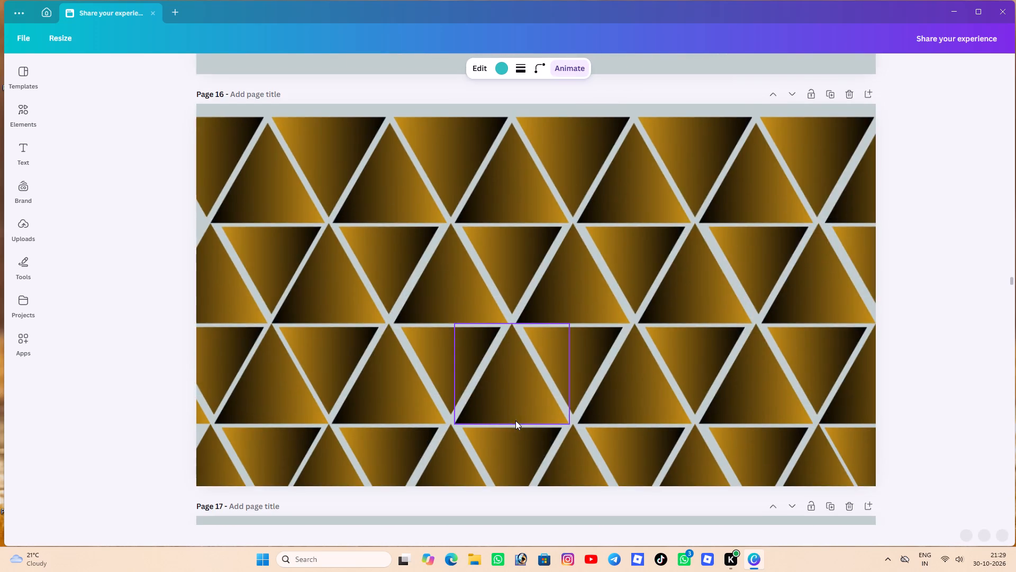
pyautogui.scroll(-18, 515, 421)
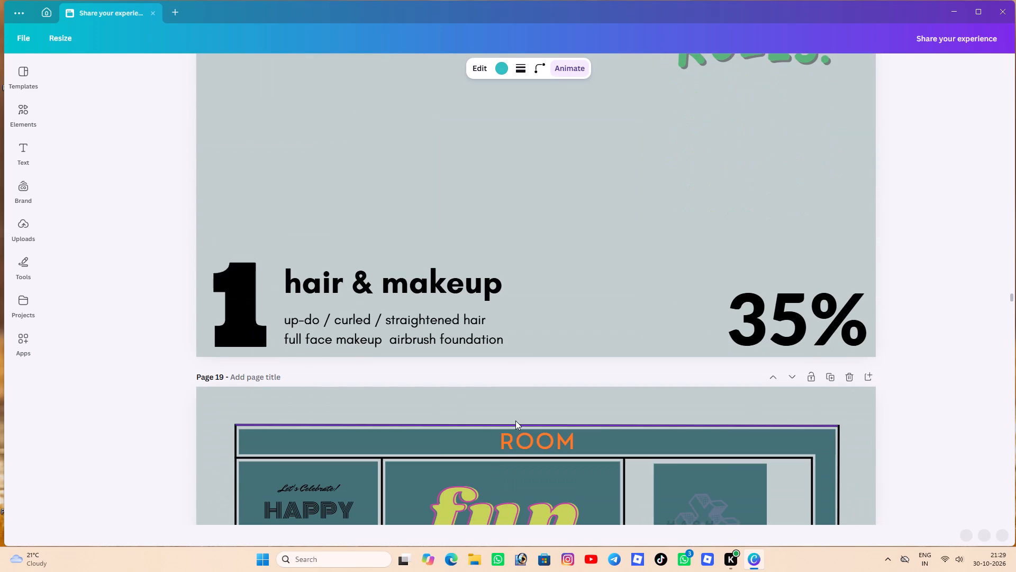
pyautogui.scroll(-7, 547, 367)
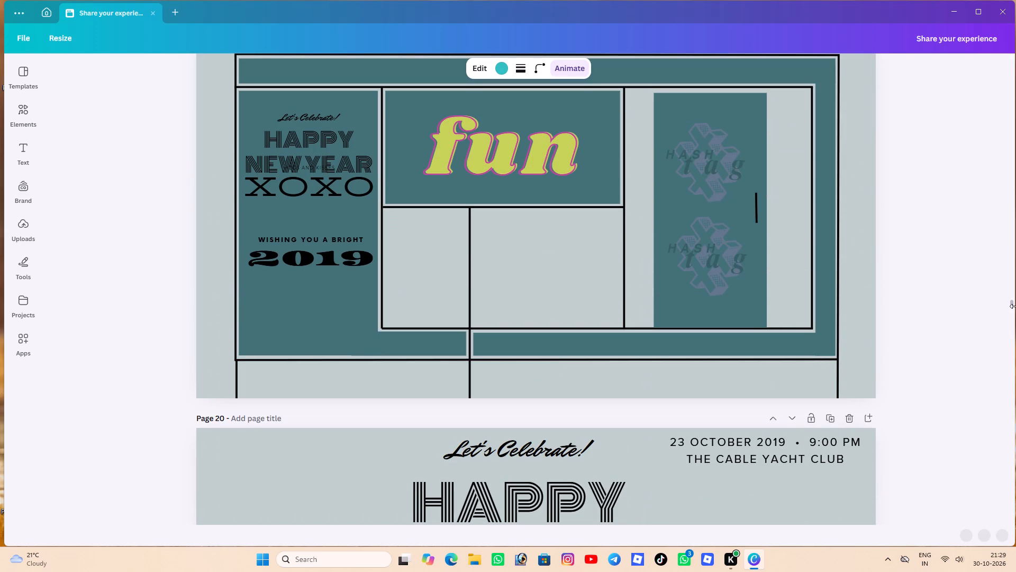
pyautogui.moveTo(1009, 305); pyautogui.dragTo(1015, 520)
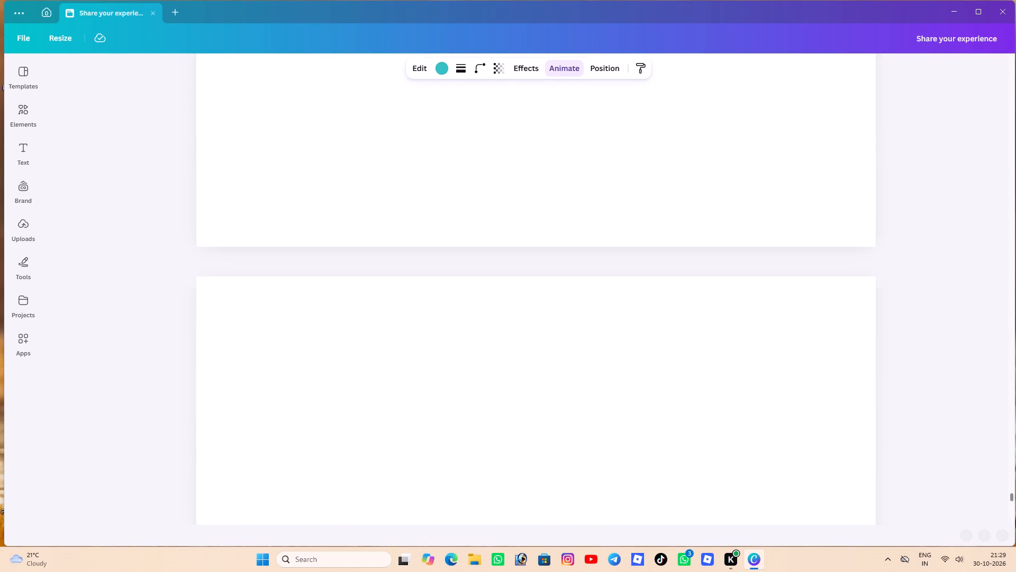
pyautogui.moveTo(1015, 520); pyautogui.dragTo(1014, 571)
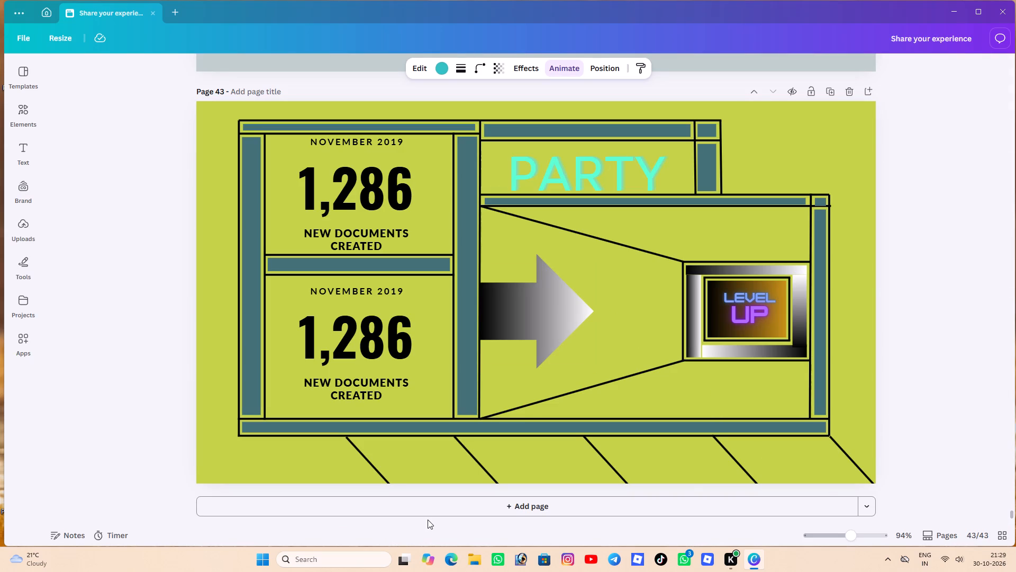
# Add a page at the end of the design and set its background to the pastel grey-turquoise colour.
pyautogui.click(435, 506)
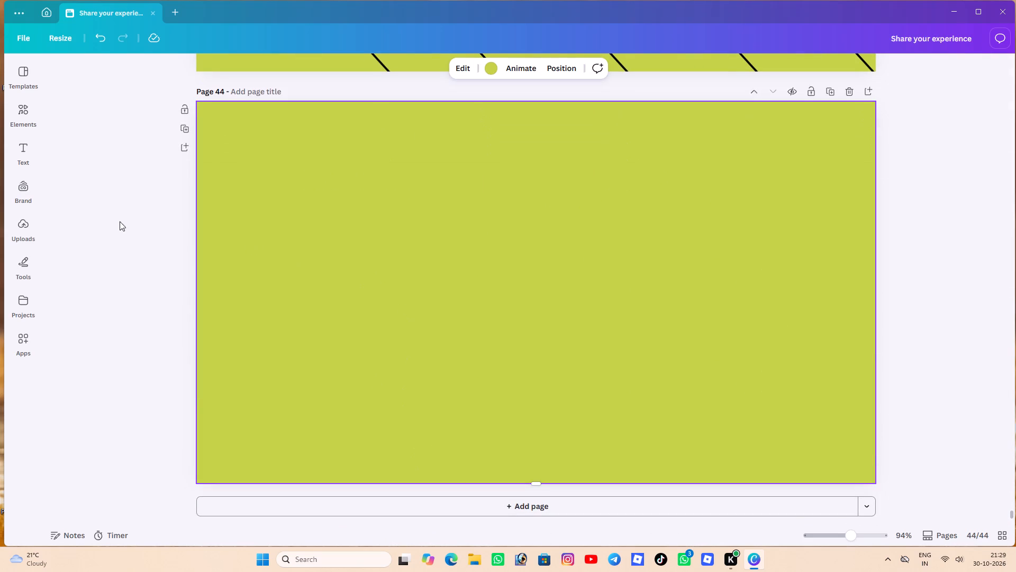
pyautogui.click(493, 68)
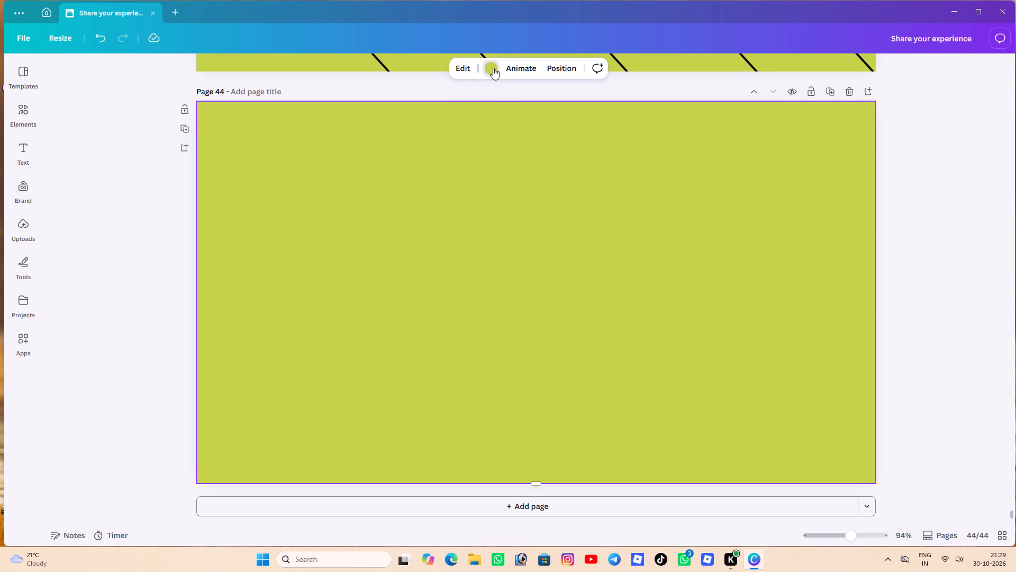
pyautogui.click(493, 68)
pyautogui.click(493, 68)
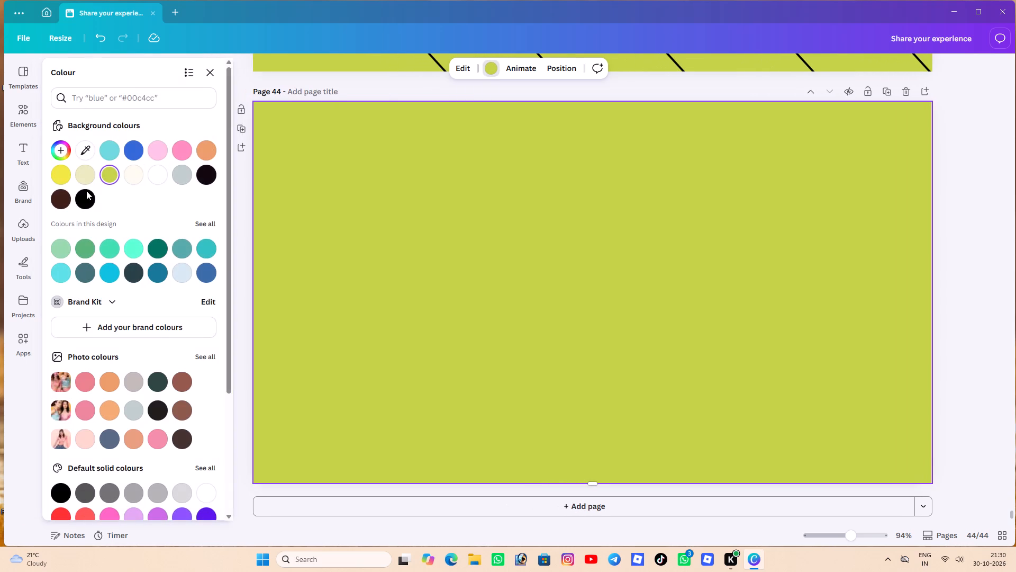
pyautogui.moveTo(32, 330); pyautogui.dragTo(44, 321)
pyautogui.click(179, 176)
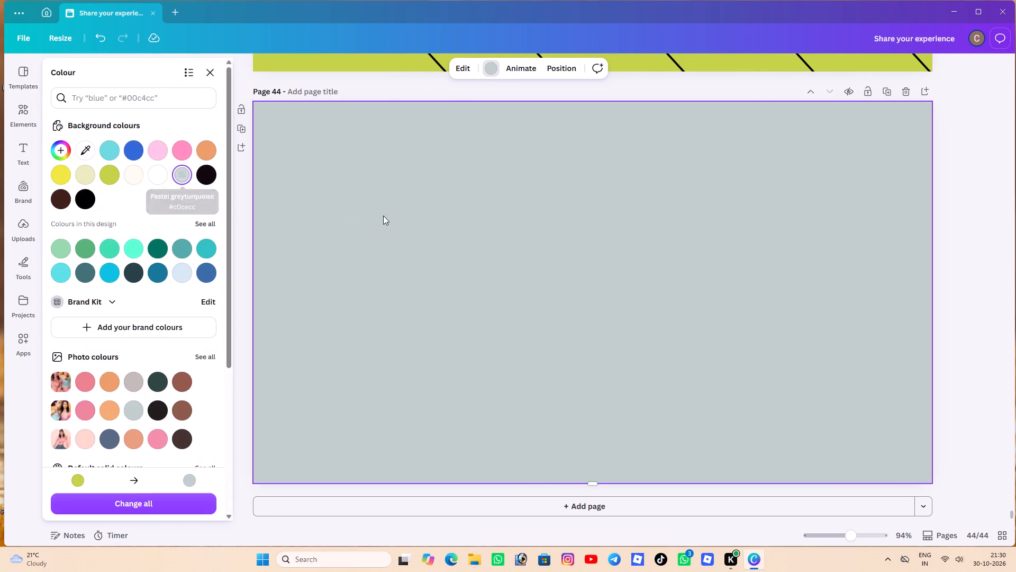
pyautogui.click(424, 235)
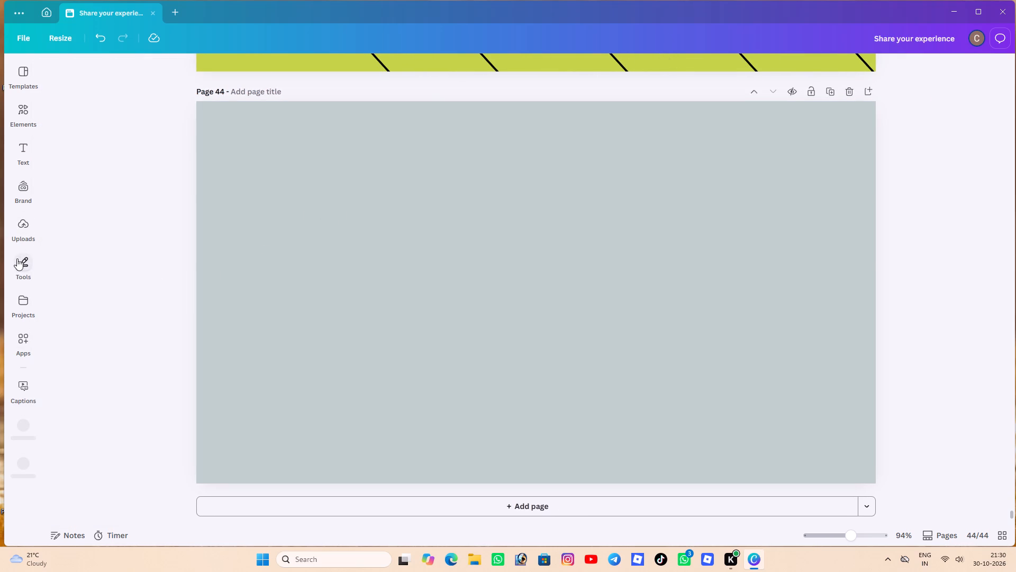
# Draw a straight horizontal line about 1,255 long near the top edge of page 44.
pyautogui.click(17, 258)
pyautogui.click(58, 271)
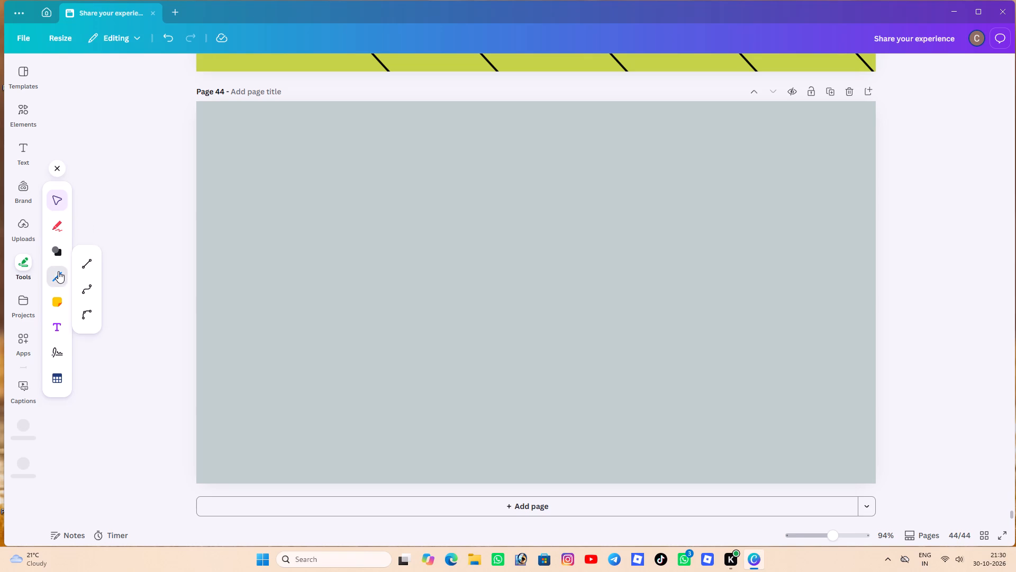
pyautogui.click(93, 263)
pyautogui.moveTo(520, 298); pyautogui.dragTo(339, 146)
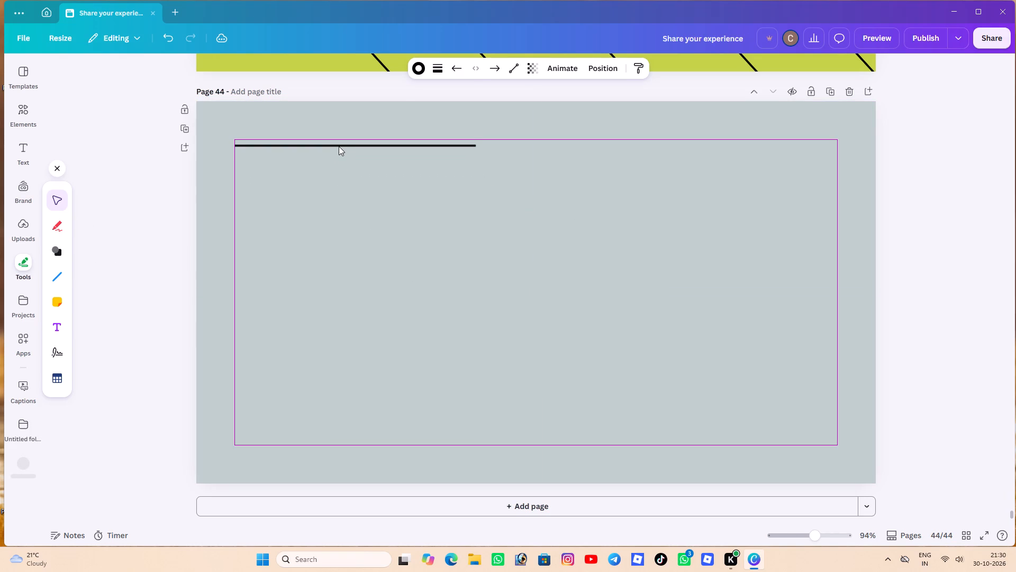
pyautogui.moveTo(339, 146); pyautogui.dragTo(328, 124)
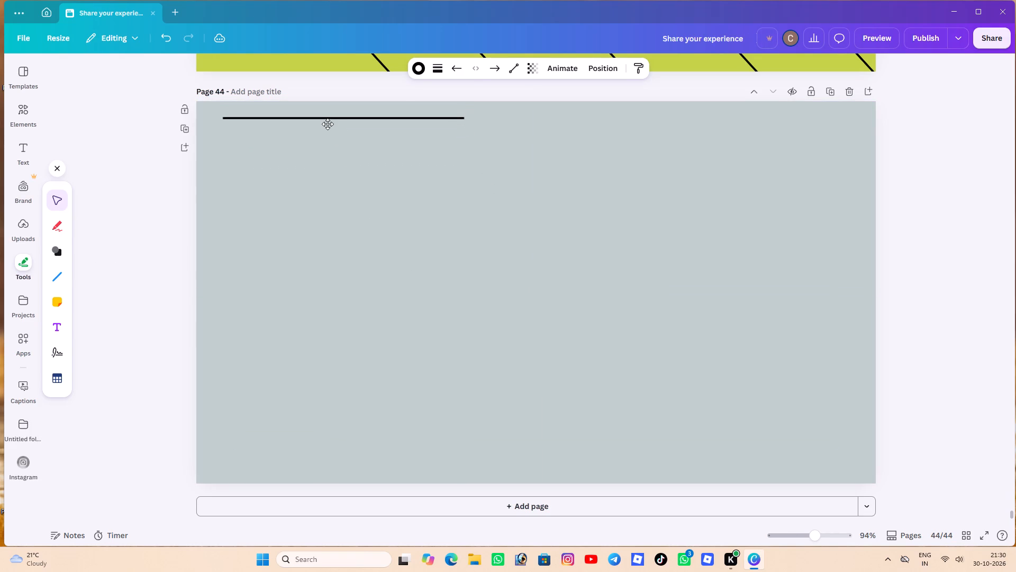
pyautogui.moveTo(328, 124); pyautogui.dragTo(327, 125)
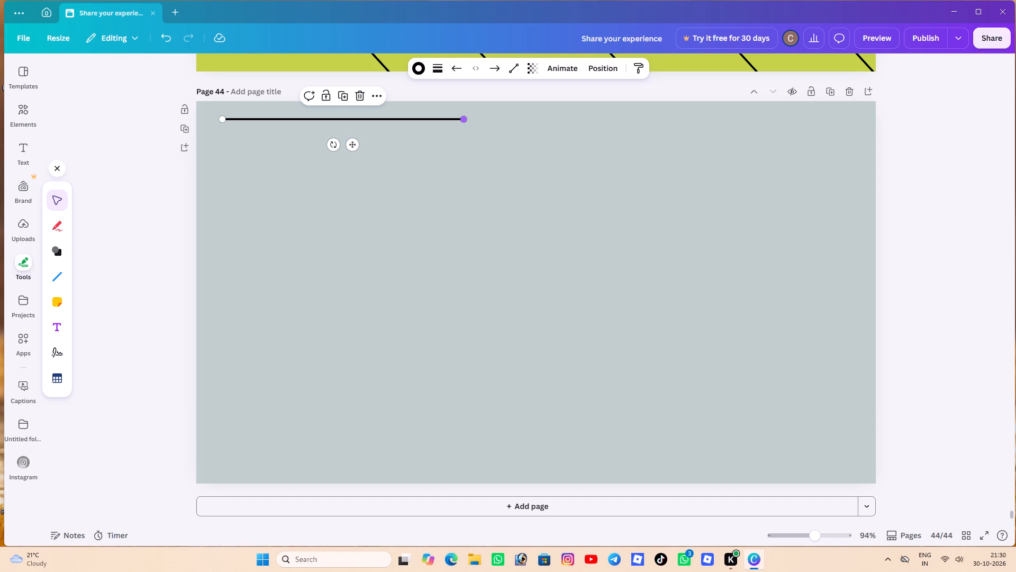
pyautogui.moveTo(461, 120); pyautogui.dragTo(804, 119)
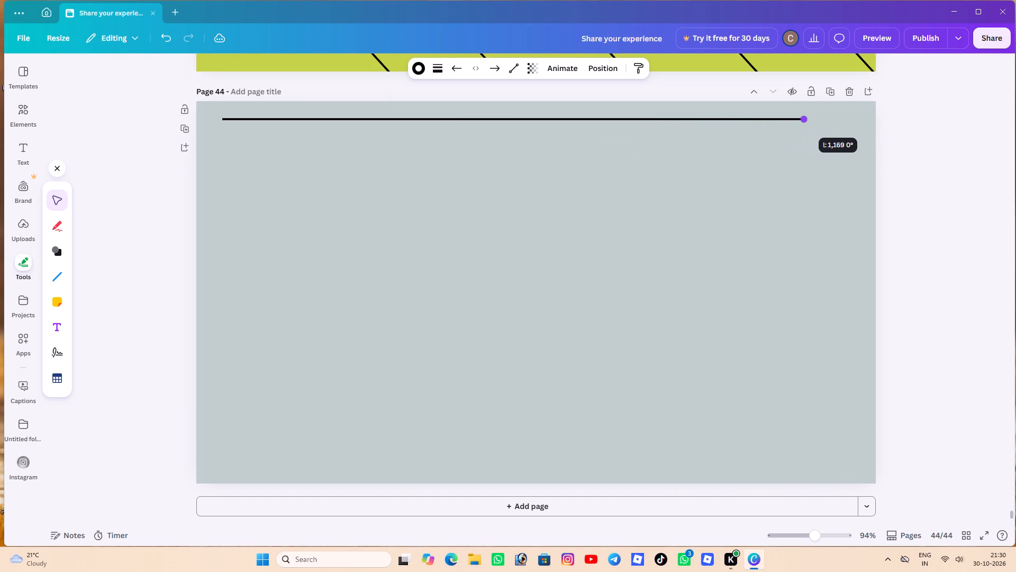
pyautogui.moveTo(804, 119); pyautogui.dragTo(824, 119)
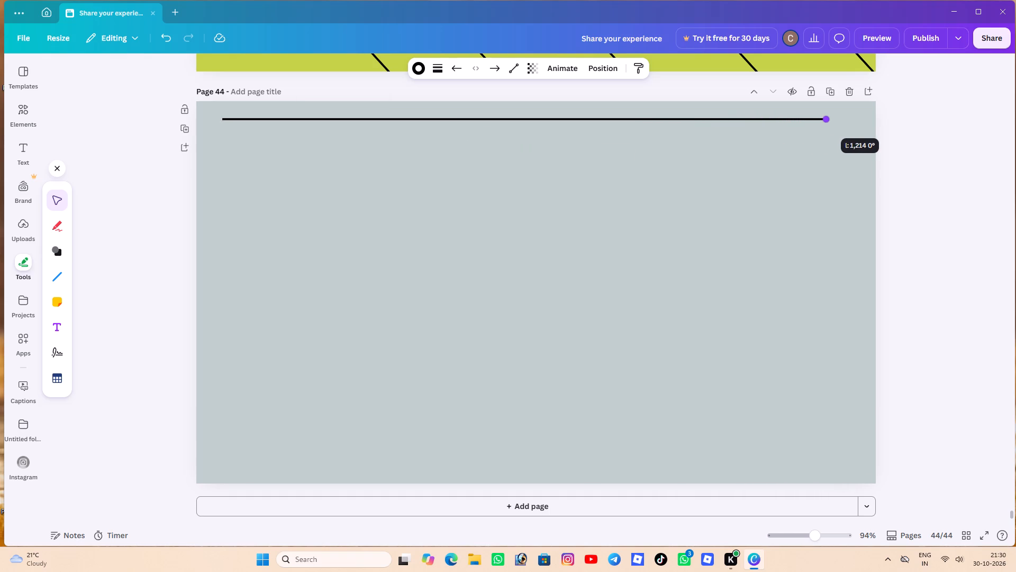
pyautogui.moveTo(824, 119); pyautogui.dragTo(845, 120)
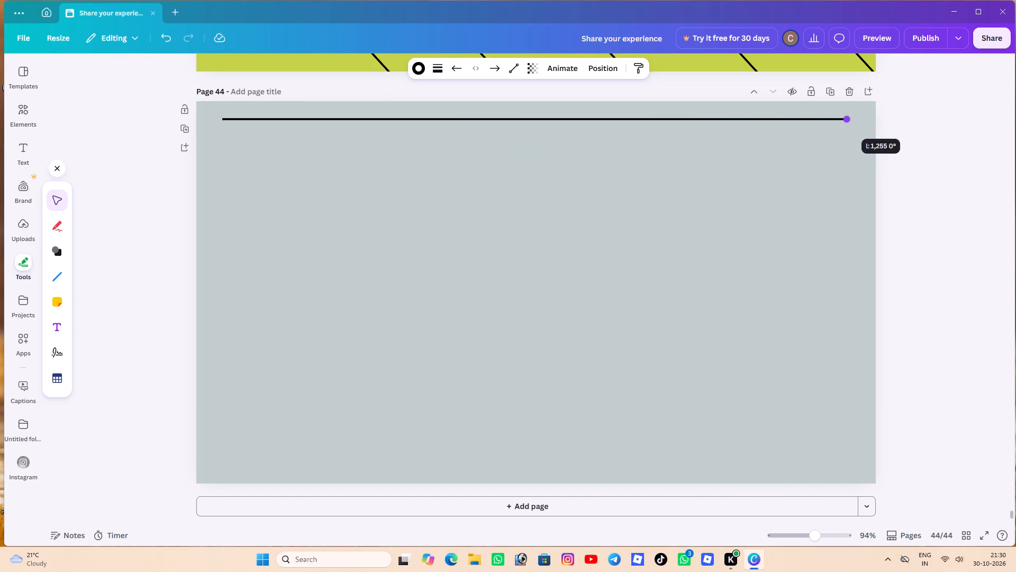
pyautogui.moveTo(845, 120); pyautogui.dragTo(846, 120)
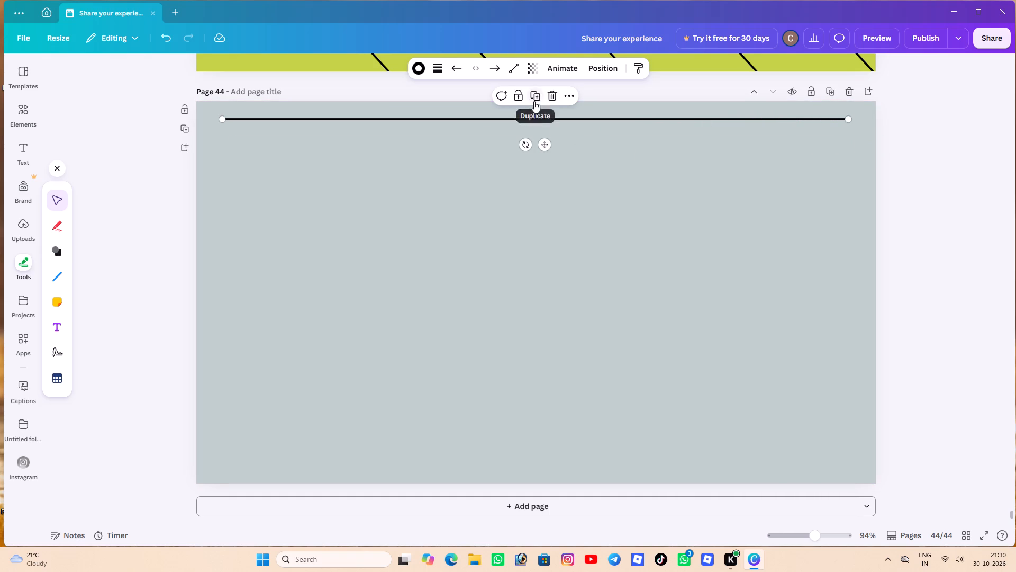
# Duplicate the horizontal line and place the copy a short distance below it, with the ends aligned.
pyautogui.click(534, 101)
pyautogui.moveTo(539, 128); pyautogui.dragTo(528, 162)
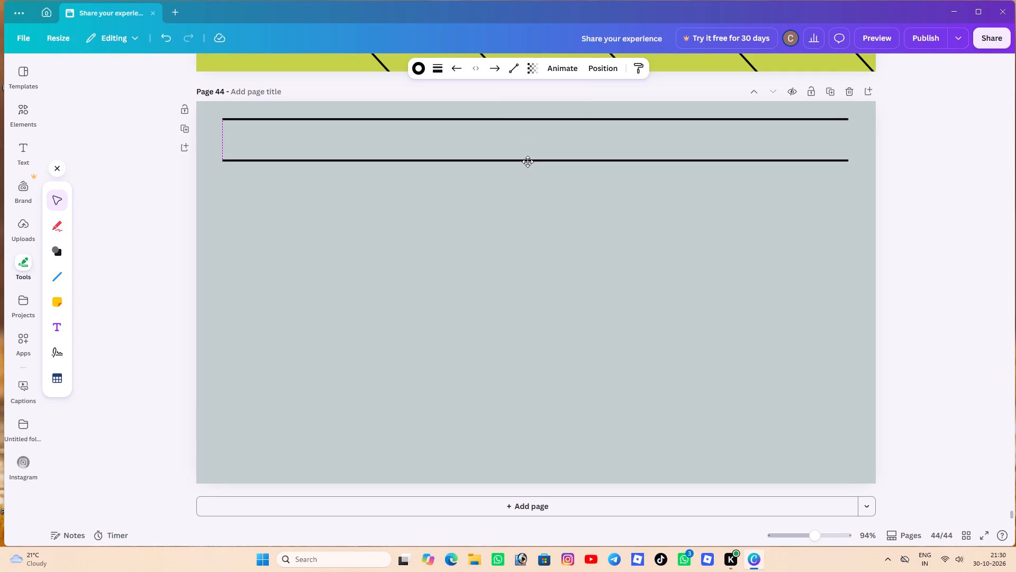
pyautogui.moveTo(528, 162); pyautogui.dragTo(528, 154)
pyautogui.click(512, 211)
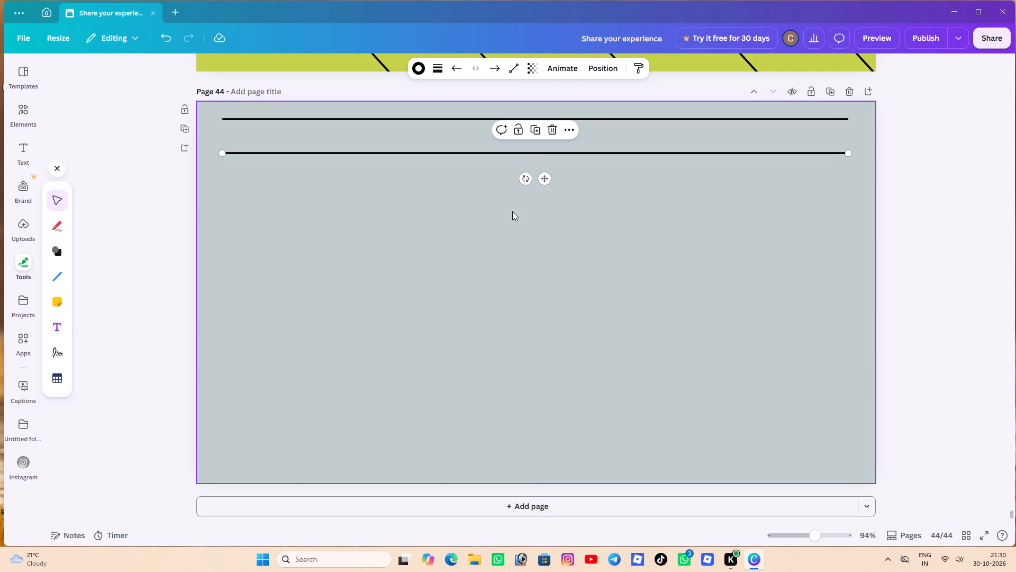
# Duplicate the second line and move the copy near the bottom of the page, aligned with the upper lines.
pyautogui.click(511, 157)
pyautogui.click(532, 130)
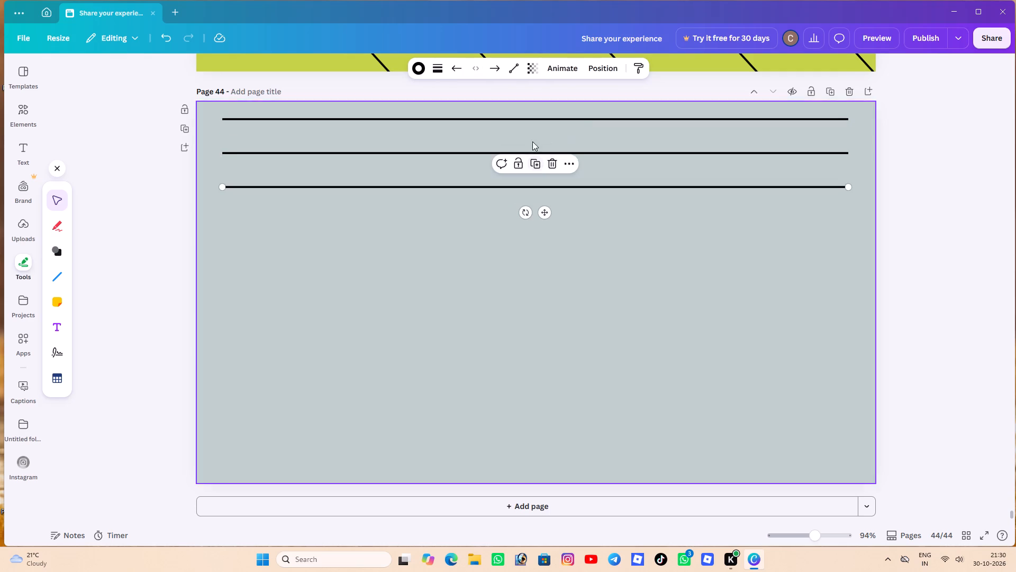
pyautogui.moveTo(525, 187); pyautogui.dragTo(532, 444)
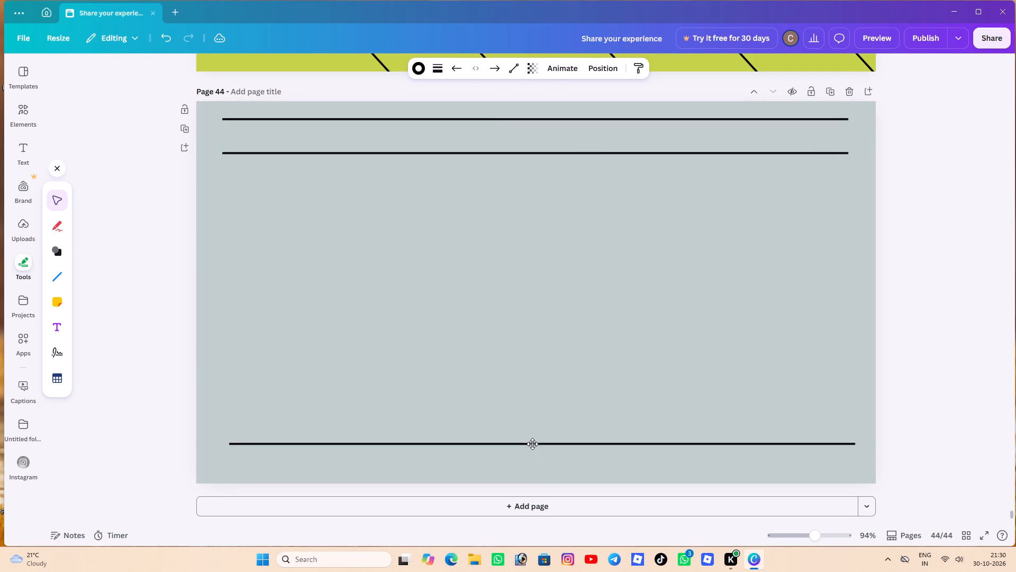
pyautogui.moveTo(532, 444); pyautogui.dragTo(525, 426)
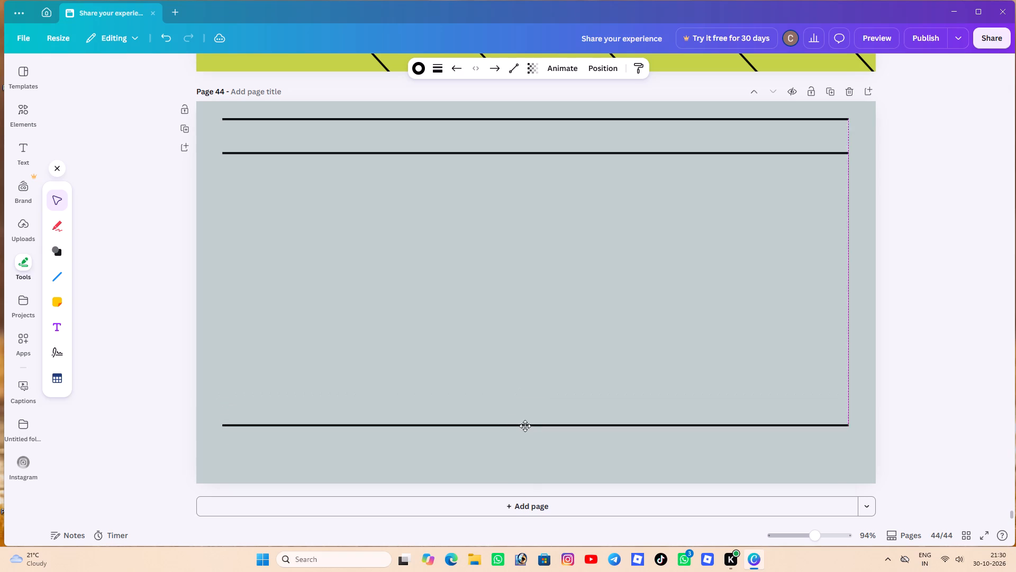
pyautogui.moveTo(525, 426); pyautogui.dragTo(522, 437)
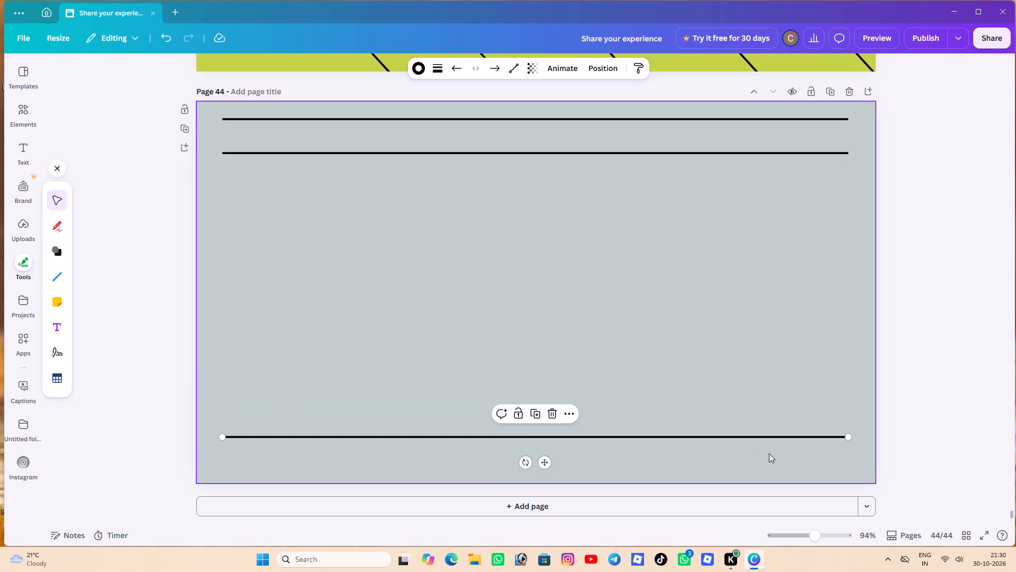
# Shorten the bottom horizontal line from its right end to slightly more than half the length of the upper lines.
pyautogui.moveTo(849, 441); pyautogui.dragTo(576, 441)
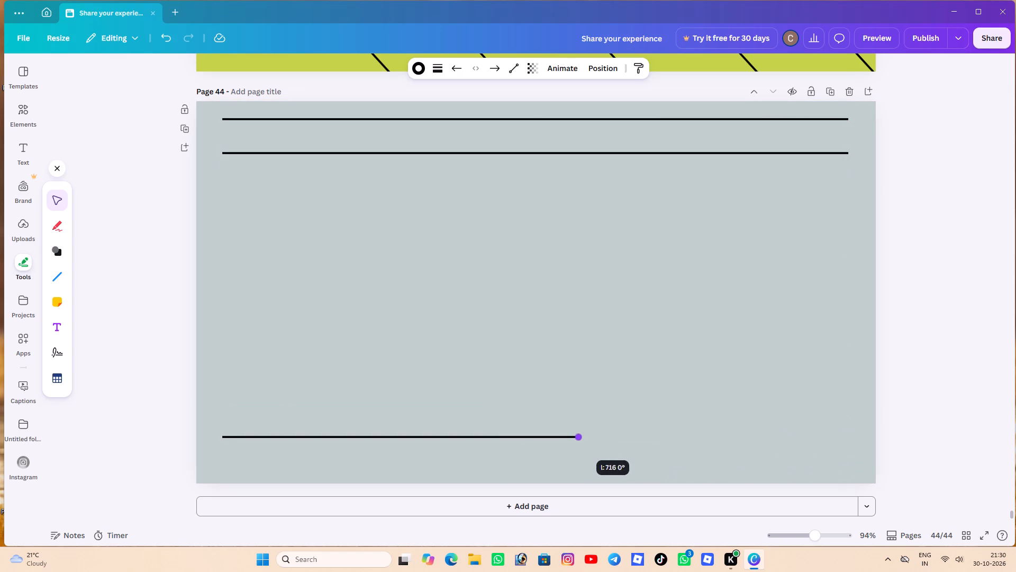
pyautogui.moveTo(576, 441); pyautogui.dragTo(558, 440)
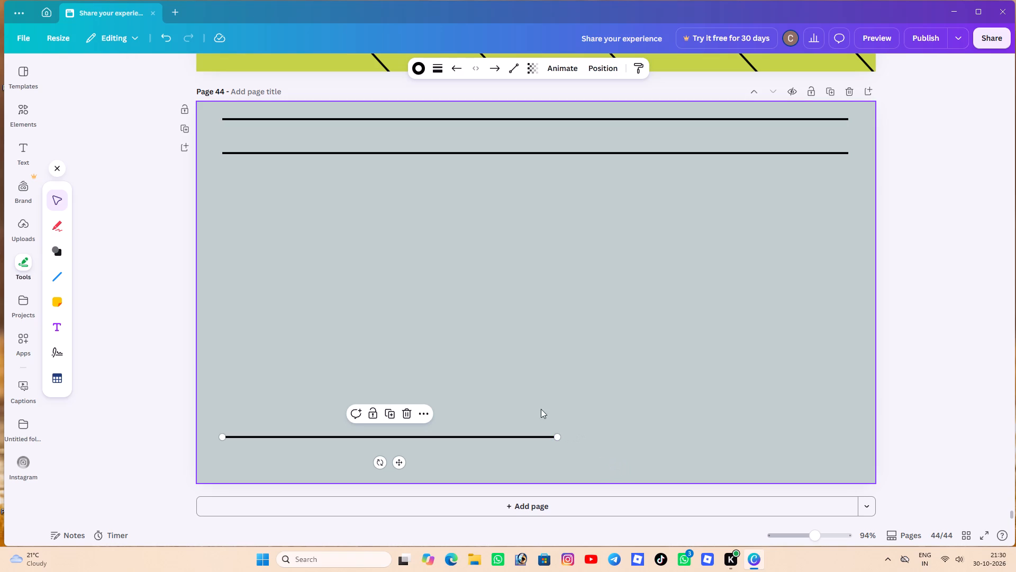
# Duplicate the bottom line and reshape the copy into a vertical line joining the second horizontal line to the bottom line's right end.
pyautogui.click(384, 418)
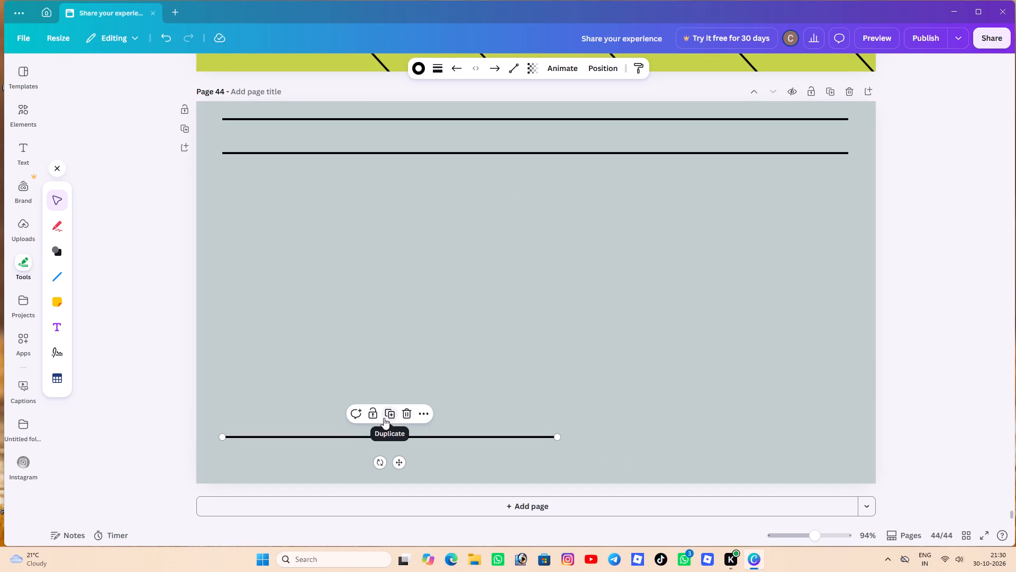
pyautogui.moveTo(233, 445); pyautogui.dragTo(561, 155)
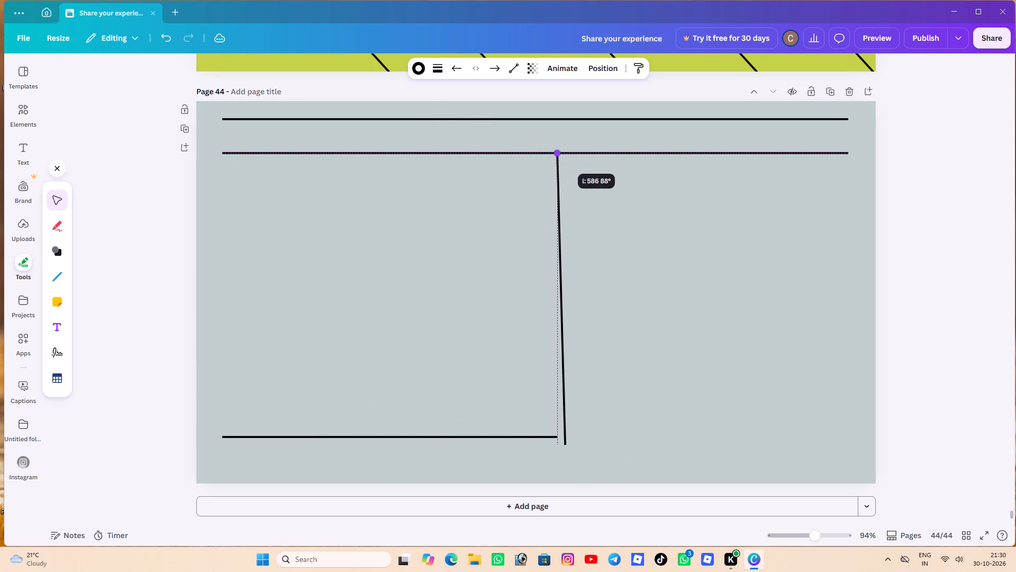
pyautogui.moveTo(561, 155); pyautogui.dragTo(562, 155)
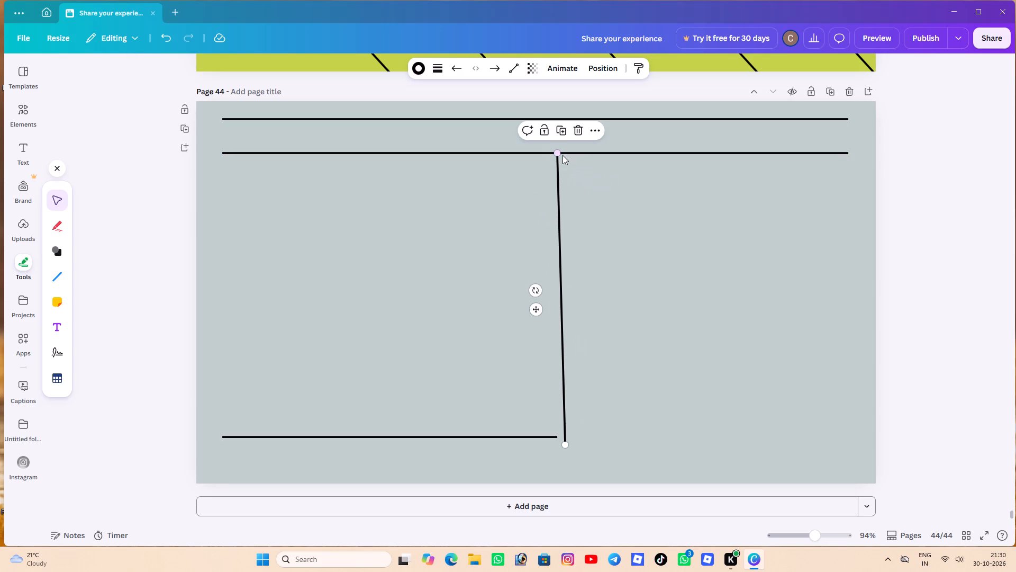
pyautogui.moveTo(567, 445); pyautogui.dragTo(557, 427)
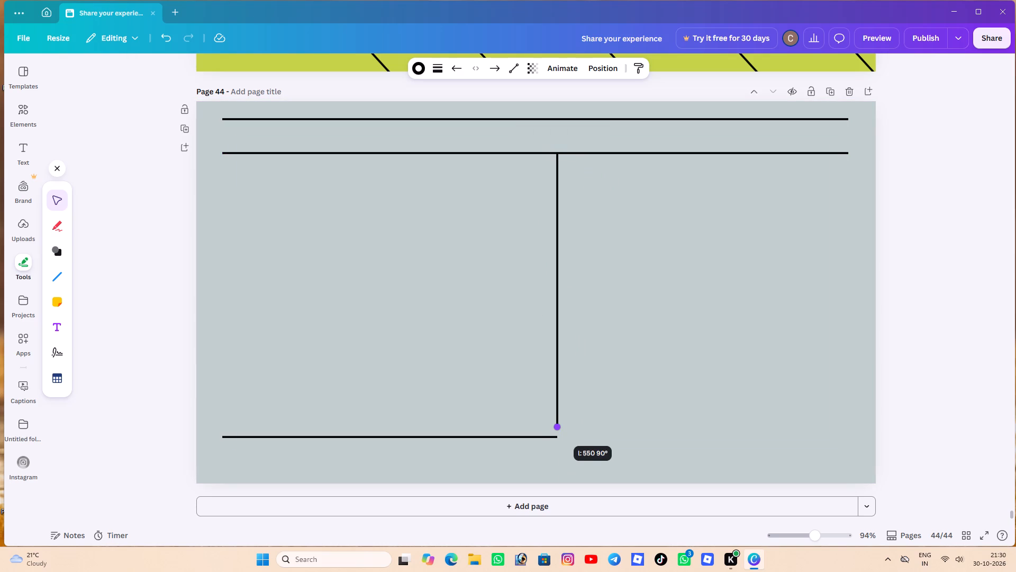
pyautogui.moveTo(557, 427); pyautogui.dragTo(557, 433)
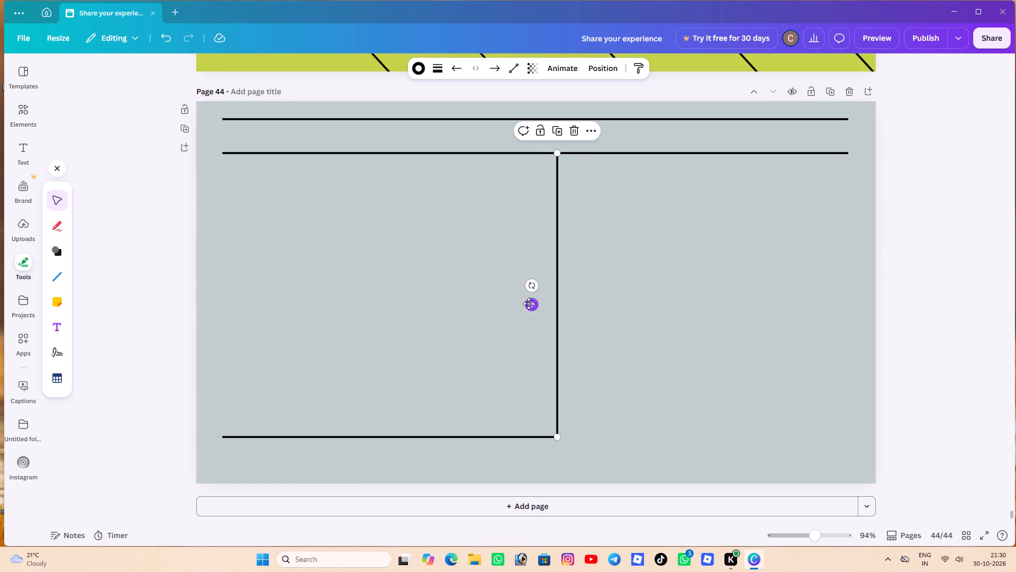
# Duplicate the bottom line and move the copy along the same level until its right end aligns with the upper lines.
pyautogui.click(489, 431)
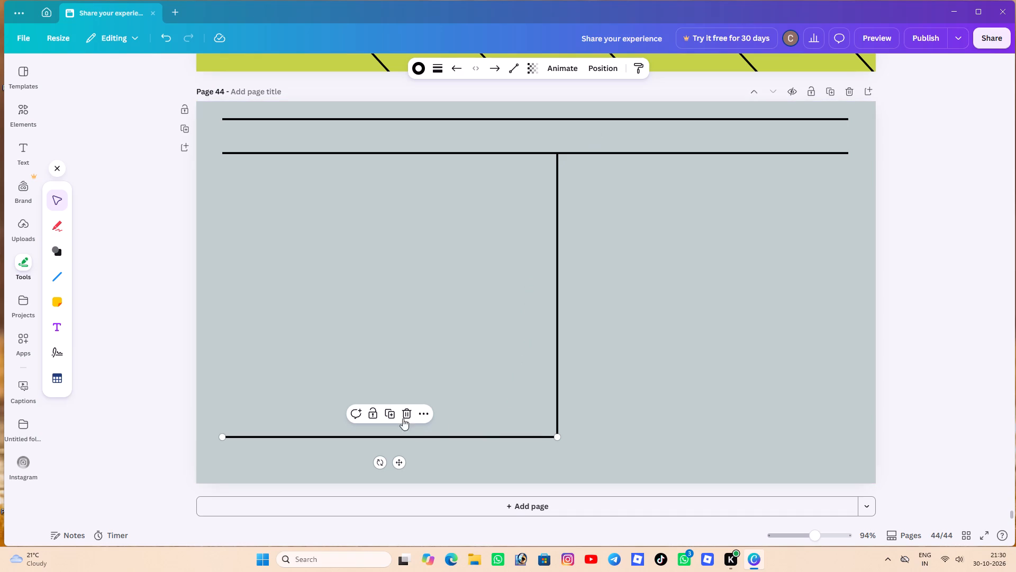
pyautogui.click(382, 415)
pyautogui.moveTo(387, 445); pyautogui.dragTo(596, 434)
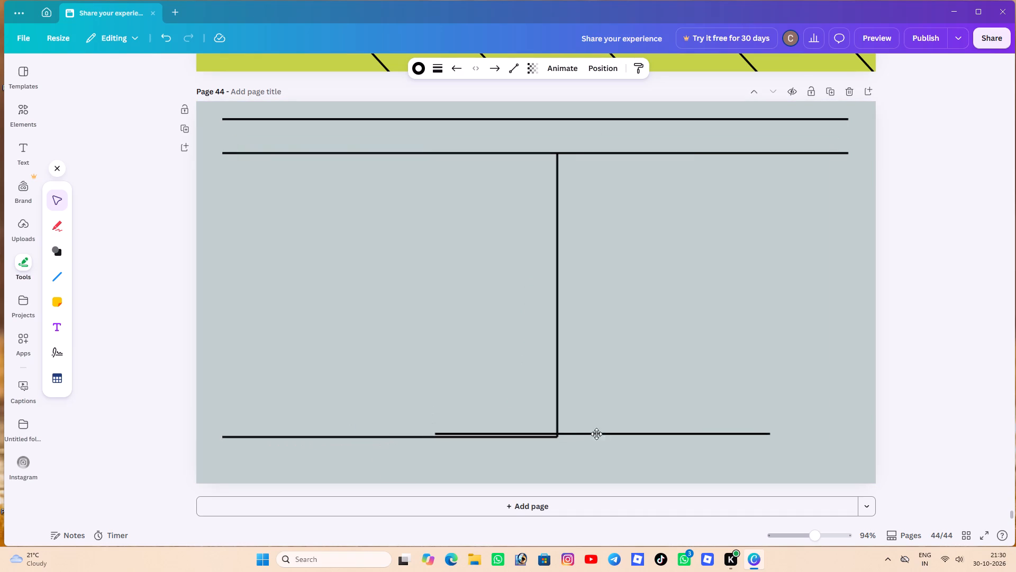
pyautogui.moveTo(596, 434); pyautogui.dragTo(673, 441)
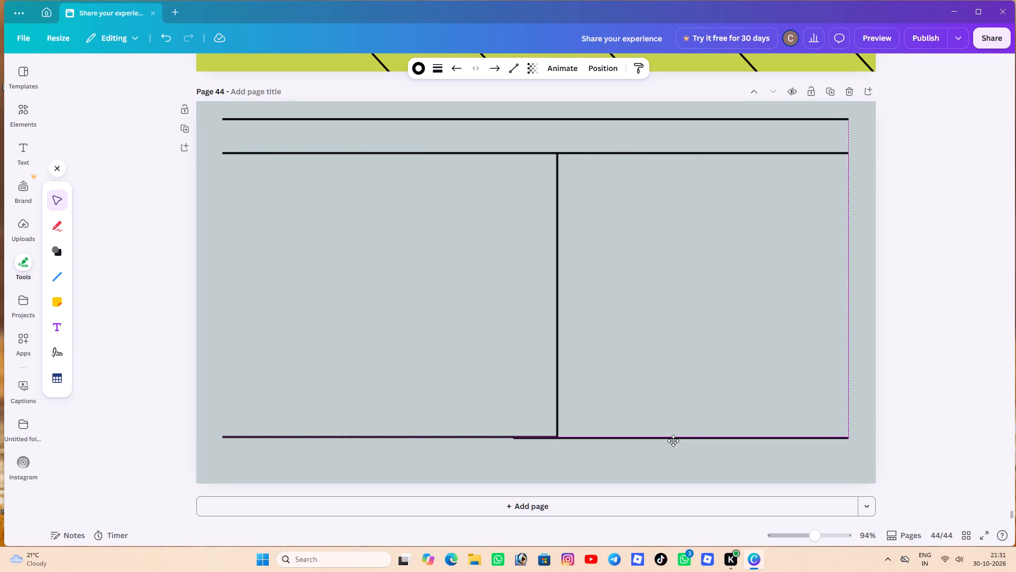
pyautogui.moveTo(673, 441); pyautogui.dragTo(675, 437)
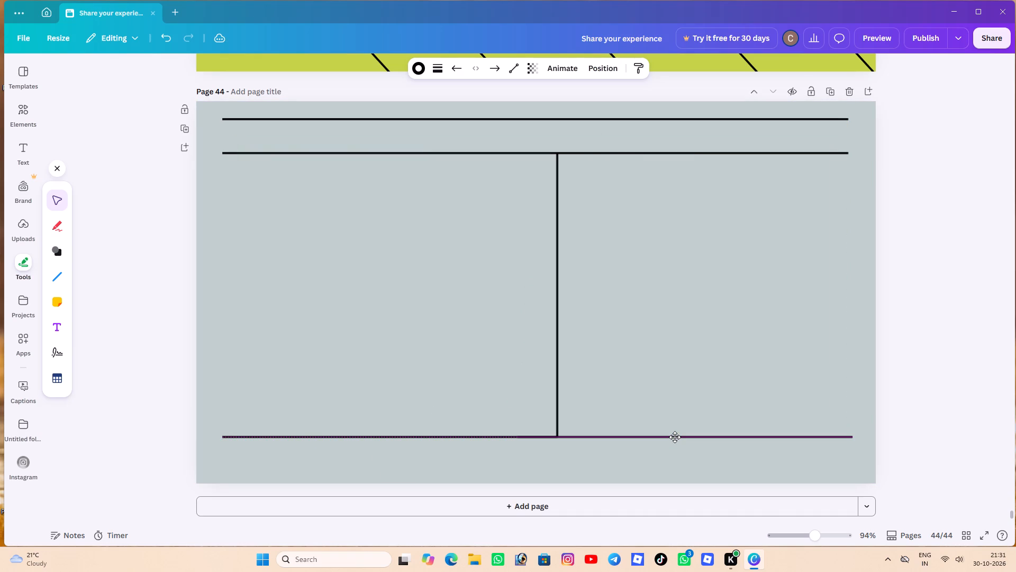
pyautogui.moveTo(675, 437); pyautogui.dragTo(674, 435)
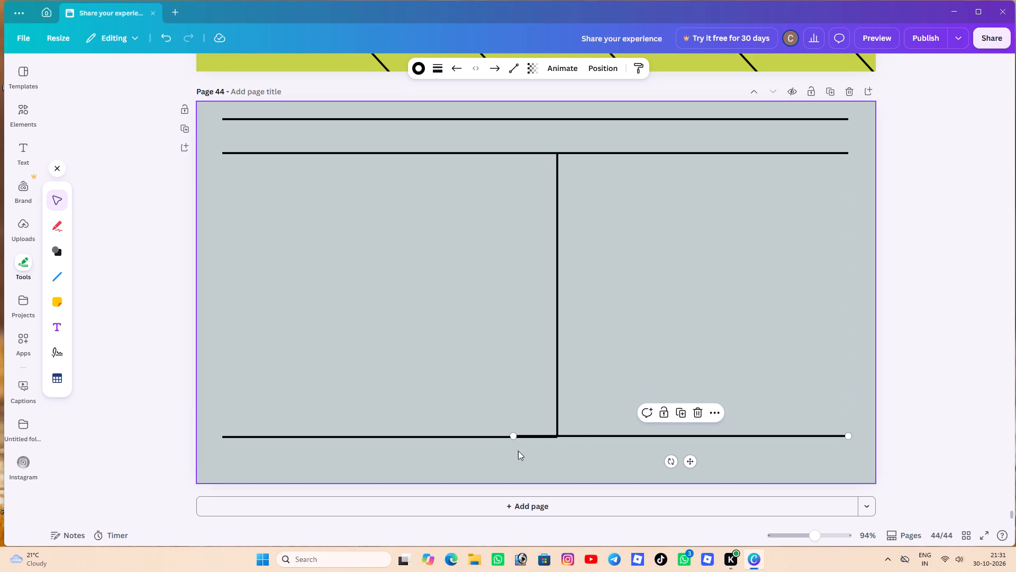
pyautogui.click(585, 433)
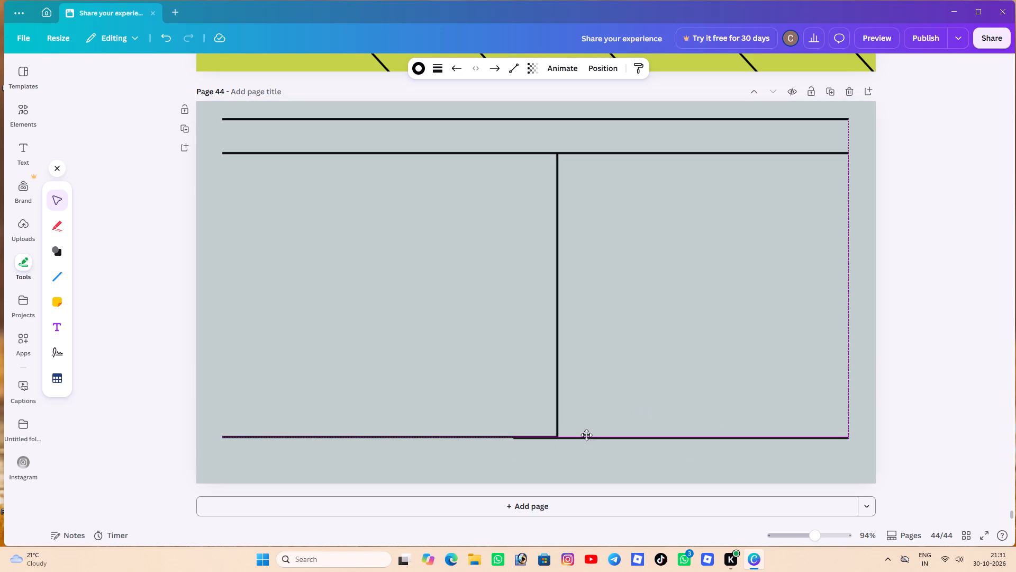
# Shorten the copied bottom line from its left end to a short segment near the page's right edge.
pyautogui.moveTo(513, 435); pyautogui.dragTo(617, 437)
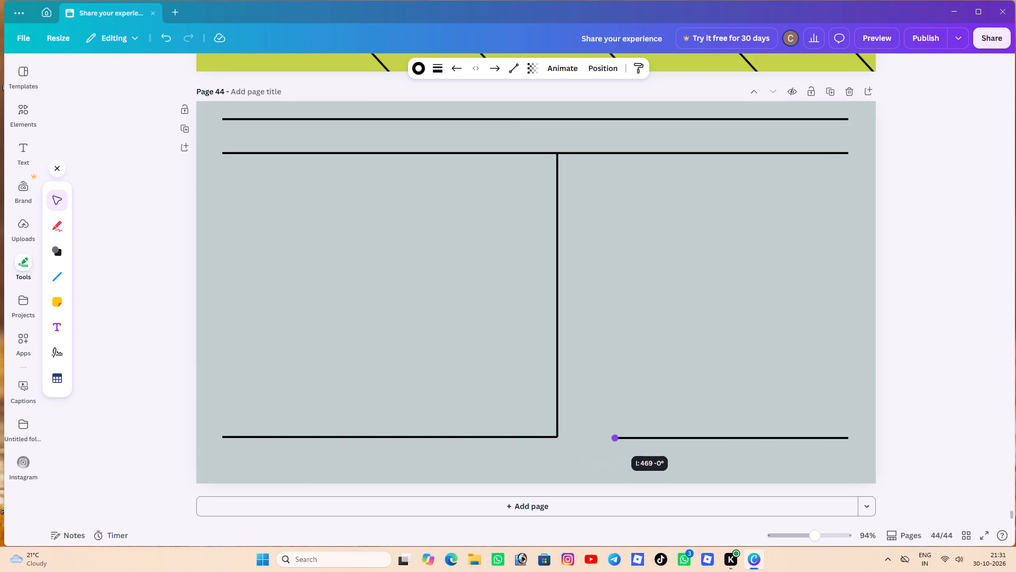
pyautogui.moveTo(617, 437); pyautogui.dragTo(685, 430)
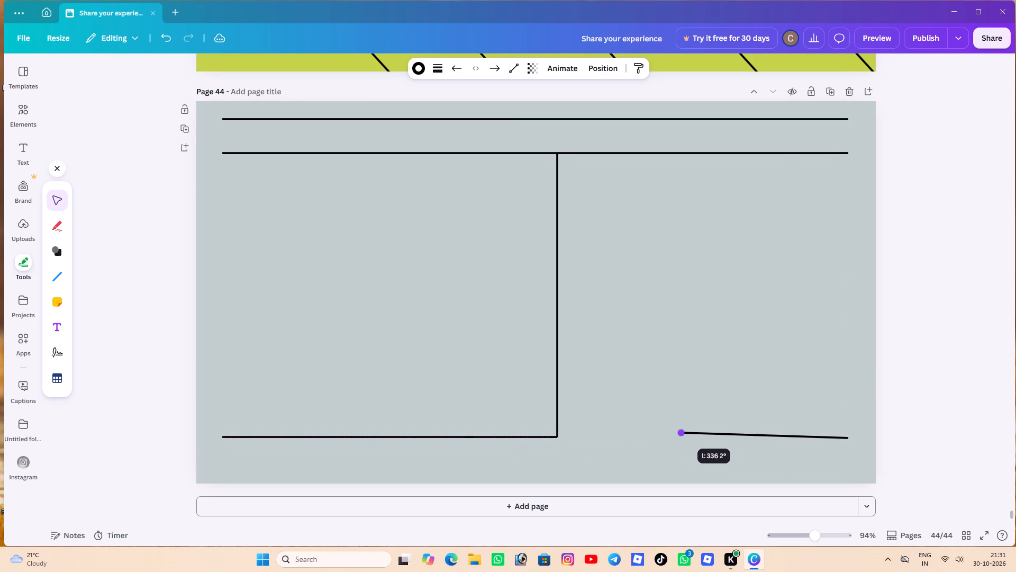
pyautogui.moveTo(685, 430); pyautogui.dragTo(760, 437)
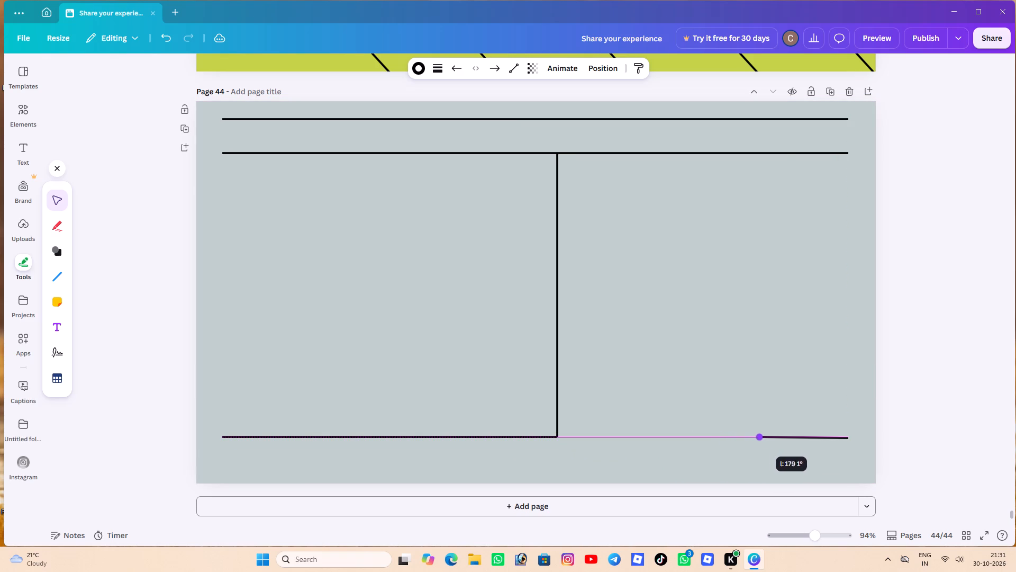
pyautogui.moveTo(760, 437); pyautogui.dragTo(777, 436)
pyautogui.click(700, 405)
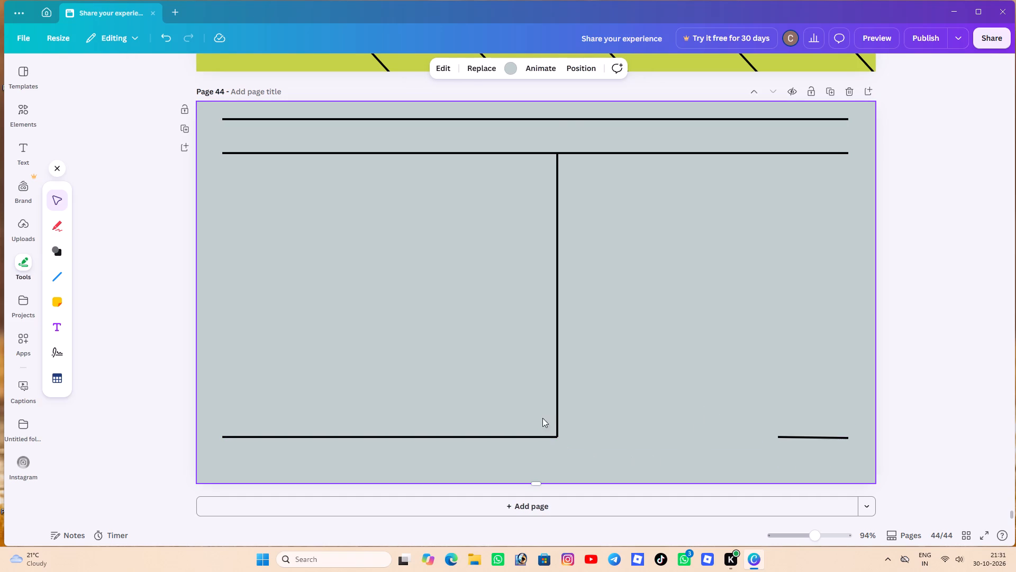
# Duplicate the vertical line and place the copy between the second horizontal line and the short bottom segment's left end.
pyautogui.click(554, 415)
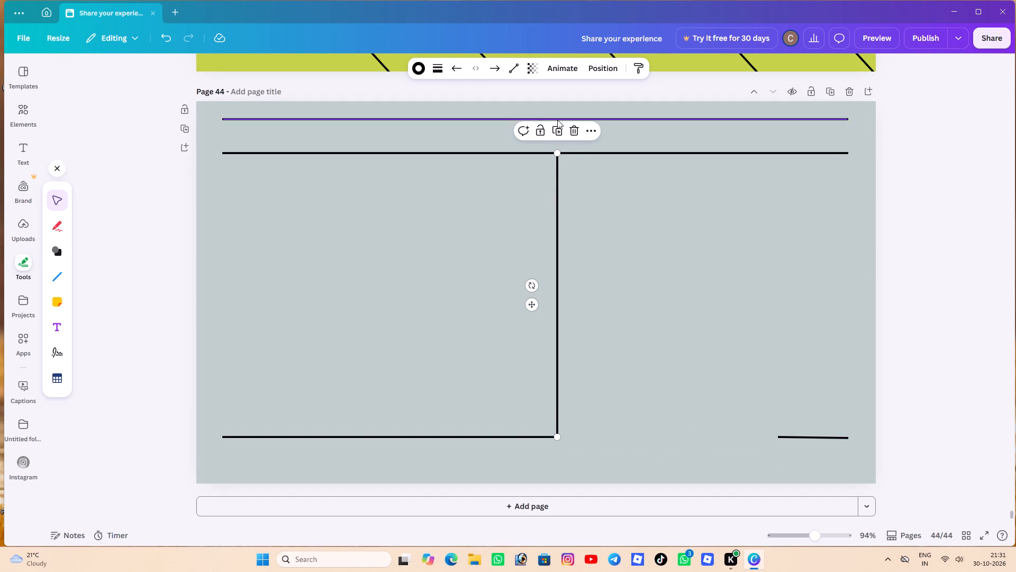
pyautogui.click(557, 130)
pyautogui.moveTo(566, 294); pyautogui.dragTo(782, 291)
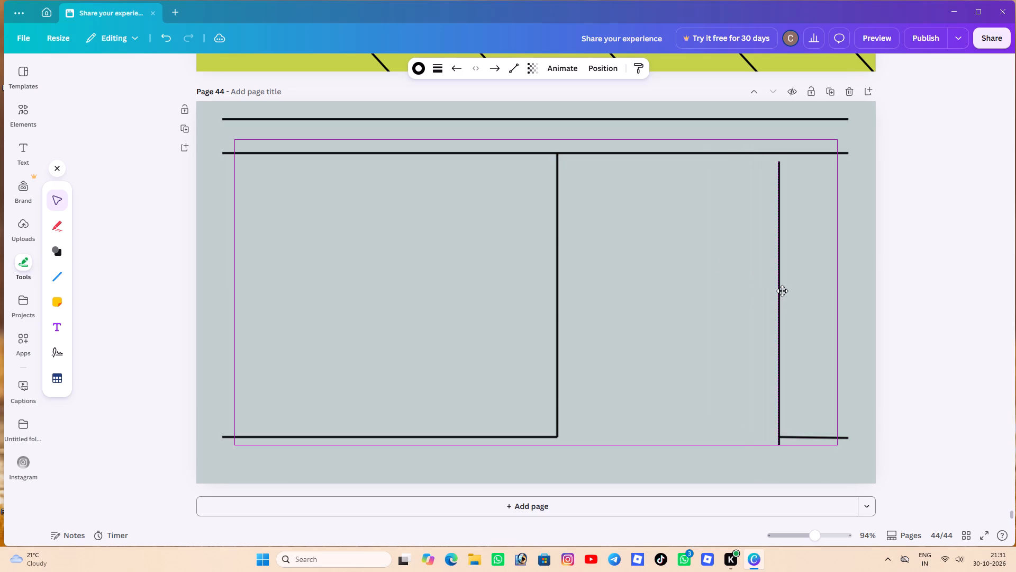
pyautogui.moveTo(782, 291); pyautogui.dragTo(779, 286)
pyautogui.click(702, 284)
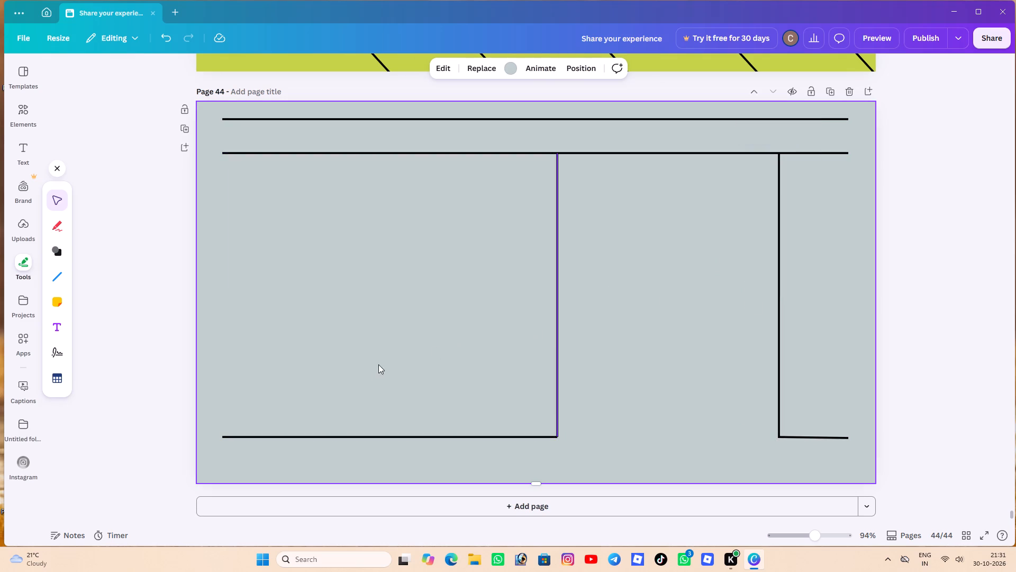
# Duplicate the right vertical line, place the copy at the short segment's right end, and extend it up to the top line.
pyautogui.click(781, 321)
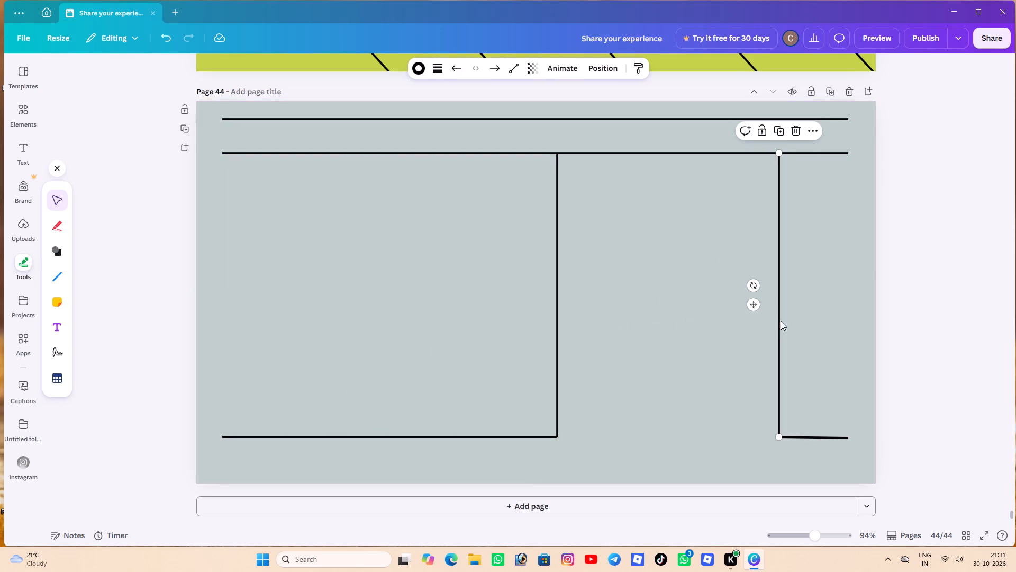
pyautogui.click(779, 131)
pyautogui.moveTo(788, 284); pyautogui.dragTo(792, 283)
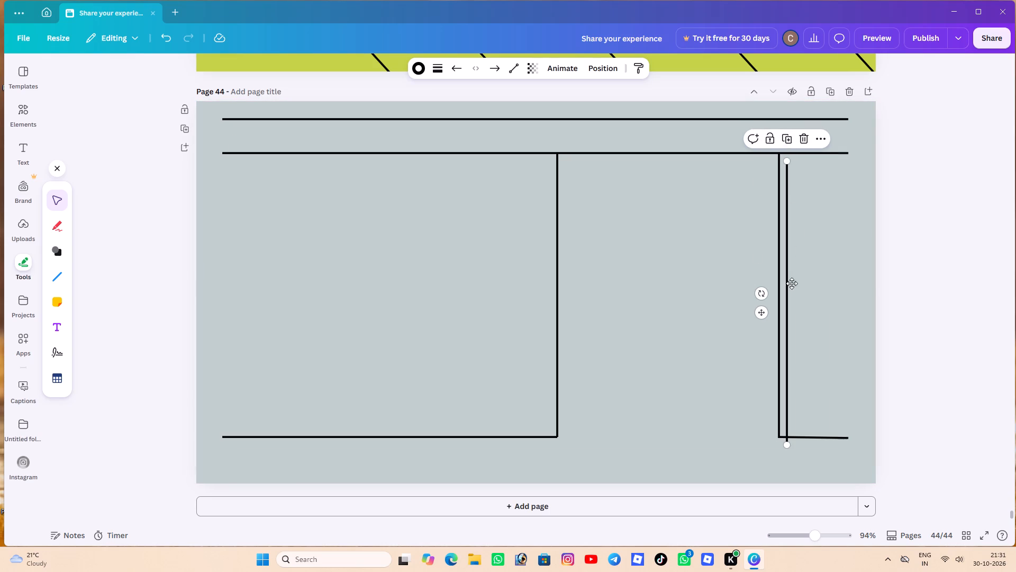
pyautogui.moveTo(792, 283); pyautogui.dragTo(849, 276)
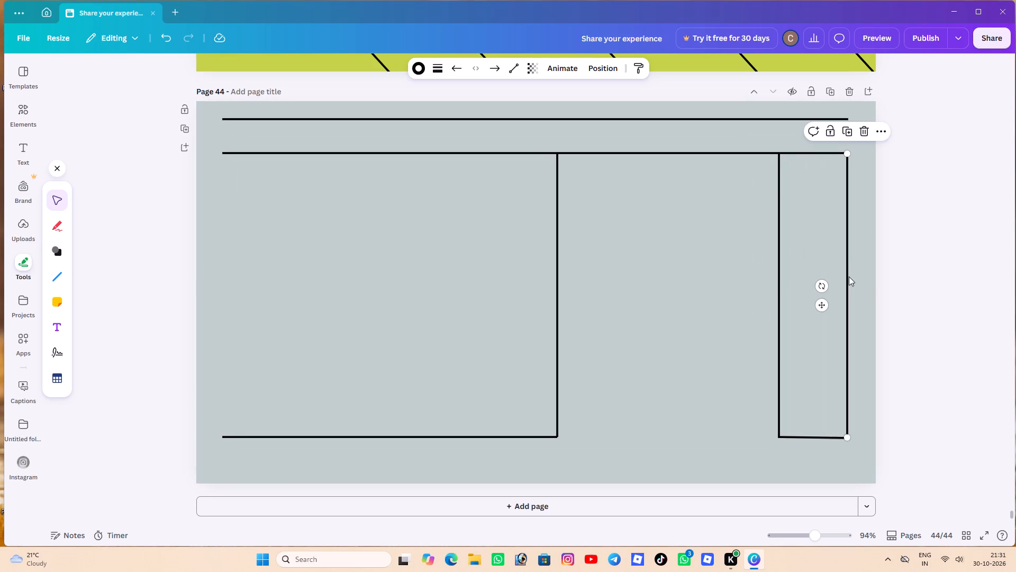
pyautogui.moveTo(846, 152); pyautogui.dragTo(847, 139)
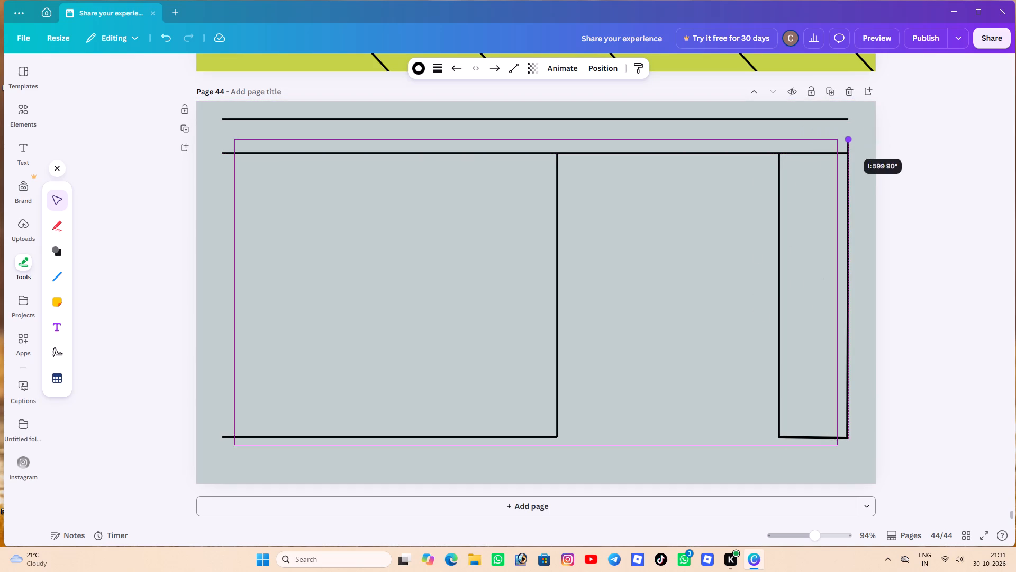
pyautogui.moveTo(847, 139); pyautogui.dragTo(842, 118)
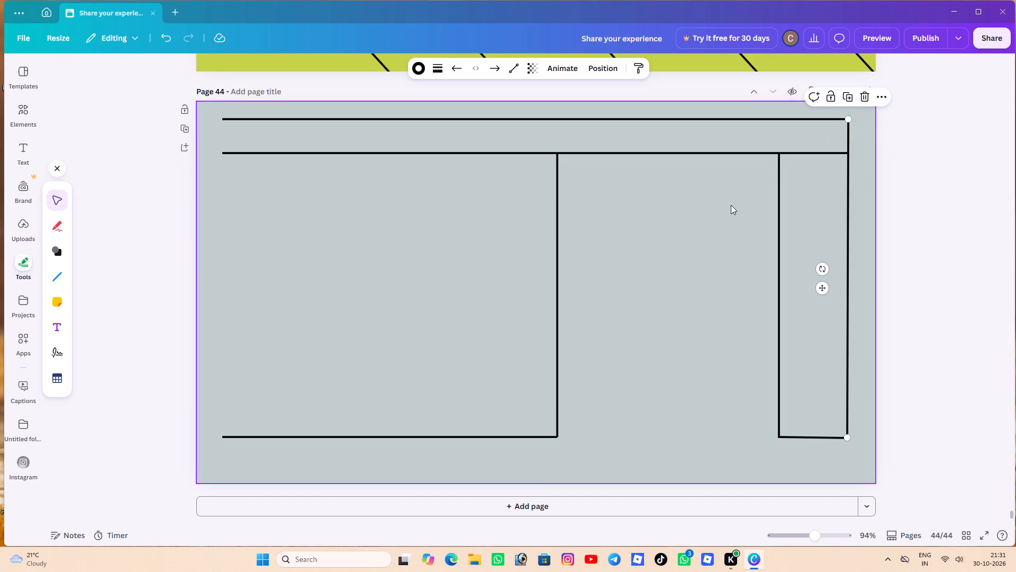
pyautogui.click(712, 235)
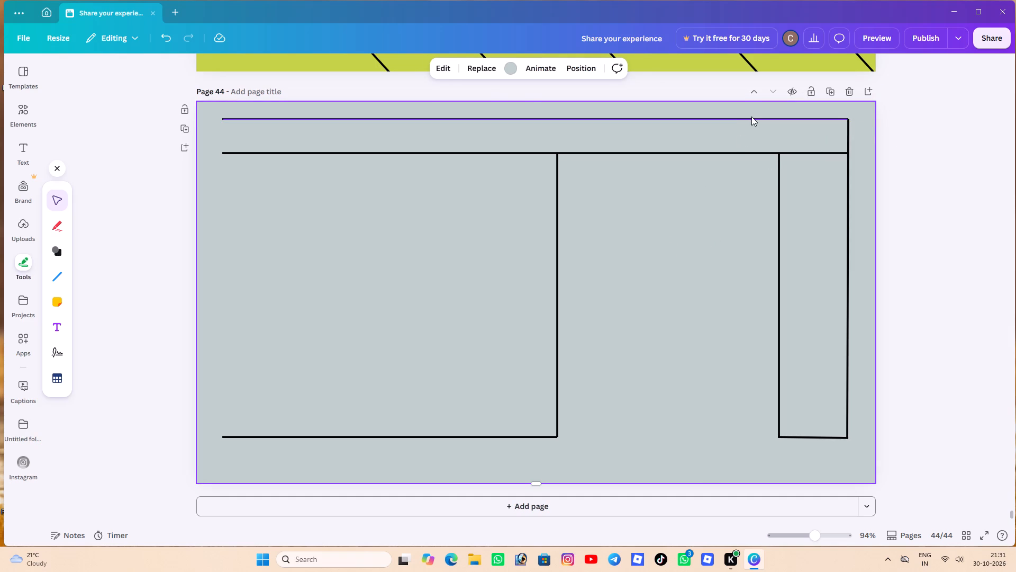
# Fine-tune the upper-right corner where the top horizontal line meets the outer vertical line.
pyautogui.click(752, 117)
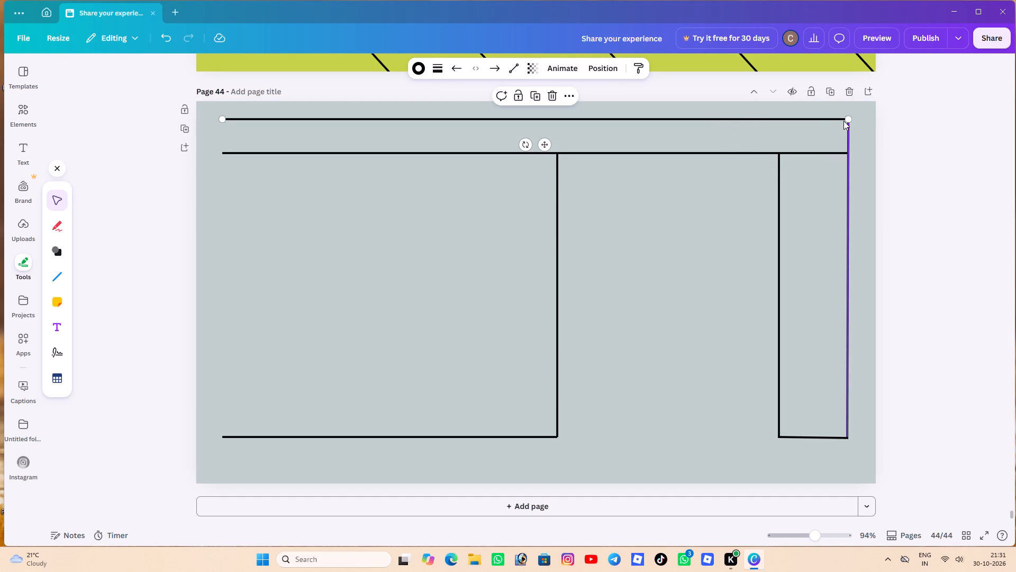
pyautogui.click(846, 120)
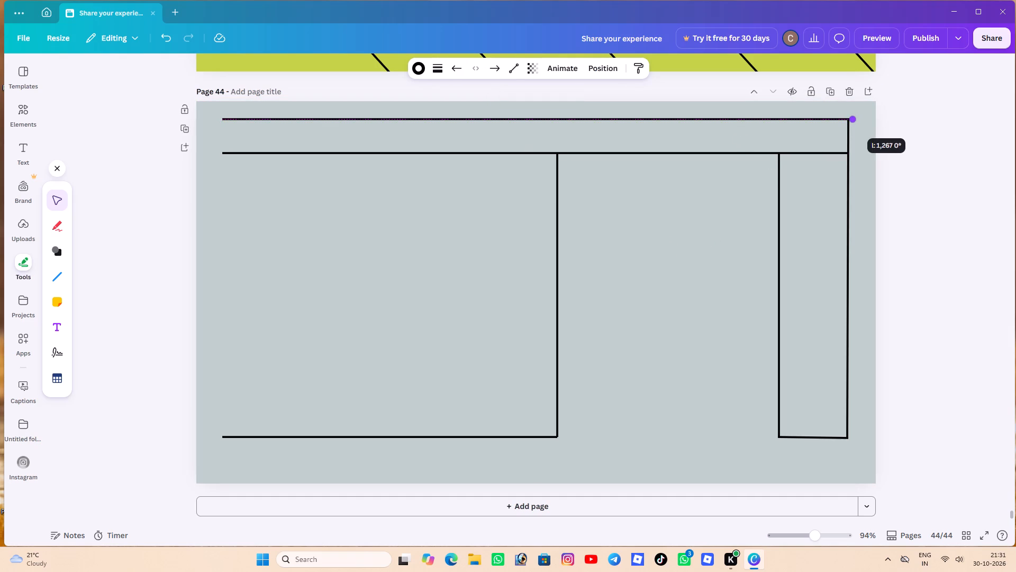
pyautogui.click(828, 129)
pyautogui.click(847, 130)
pyautogui.click(845, 119)
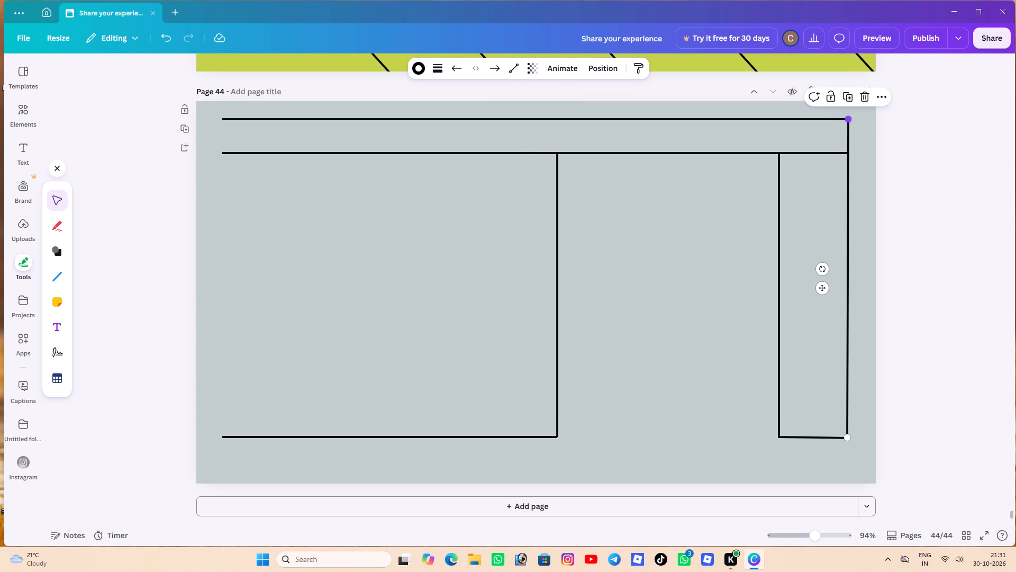
pyautogui.click(832, 145)
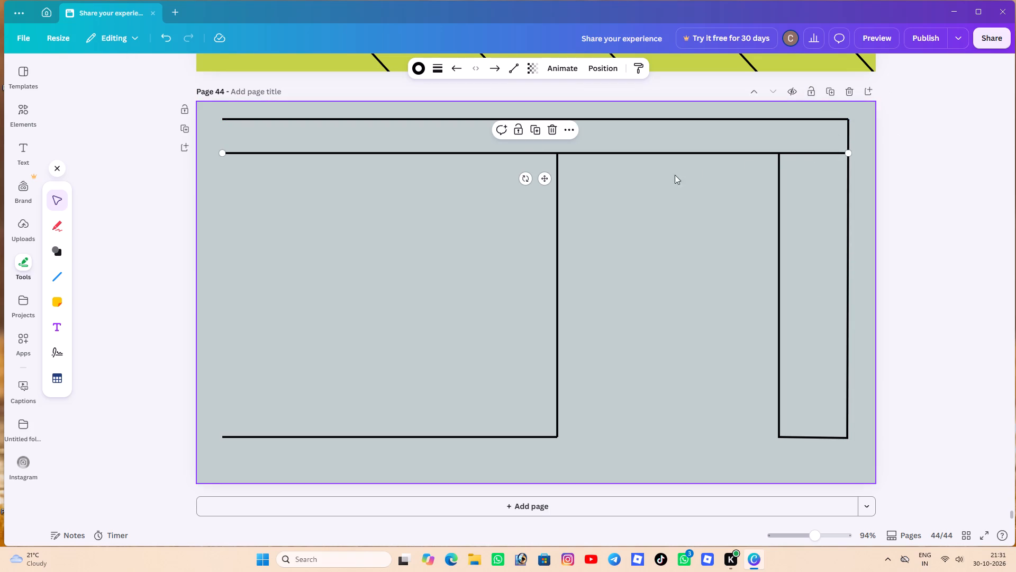
pyautogui.click(847, 128)
pyautogui.click(848, 114)
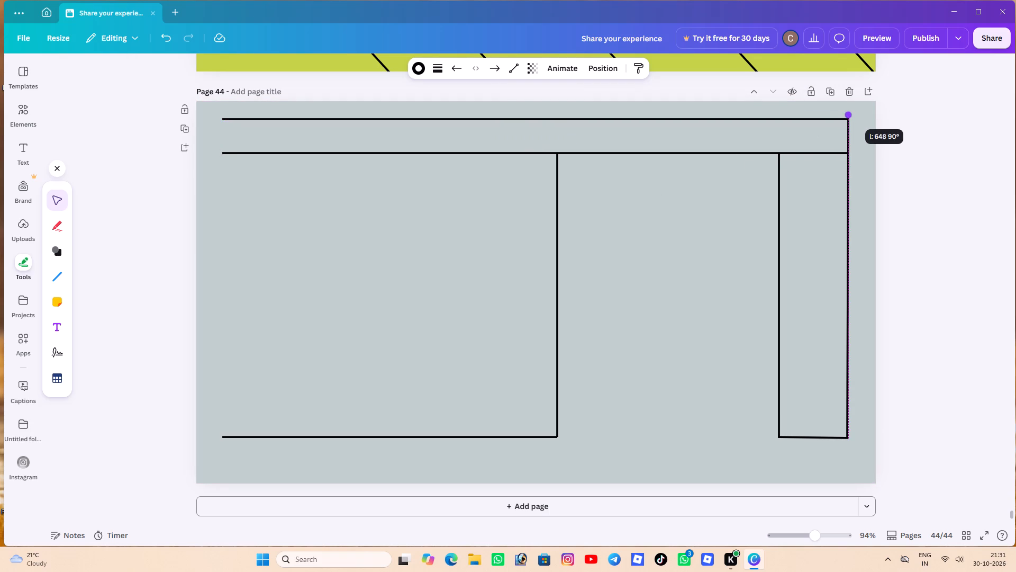
pyautogui.click(832, 140)
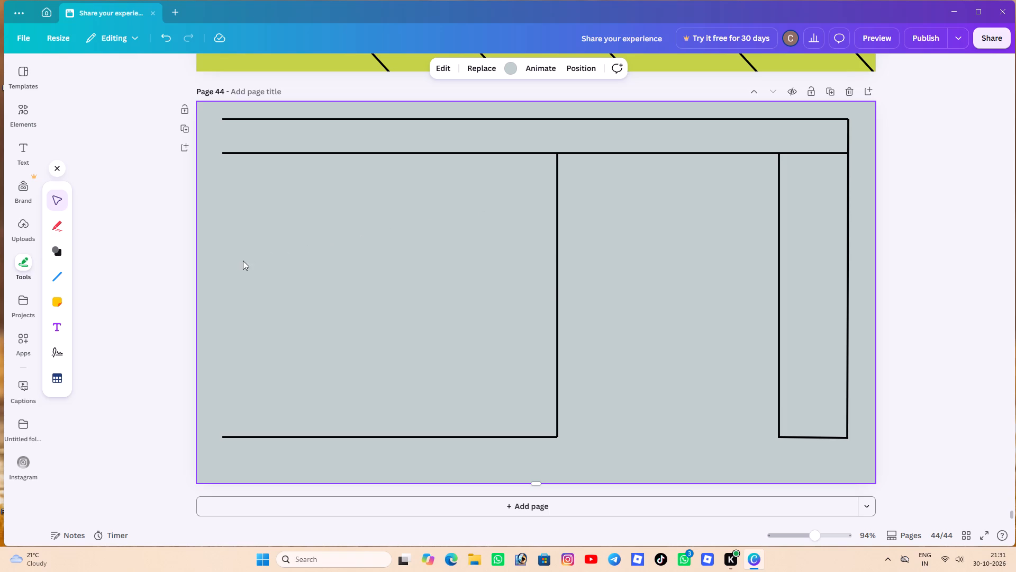
# Duplicate the middle vertical line and place the copy at the horizontal lines' left ends, extending it down from the top line to the bottom line.
pyautogui.click(559, 286)
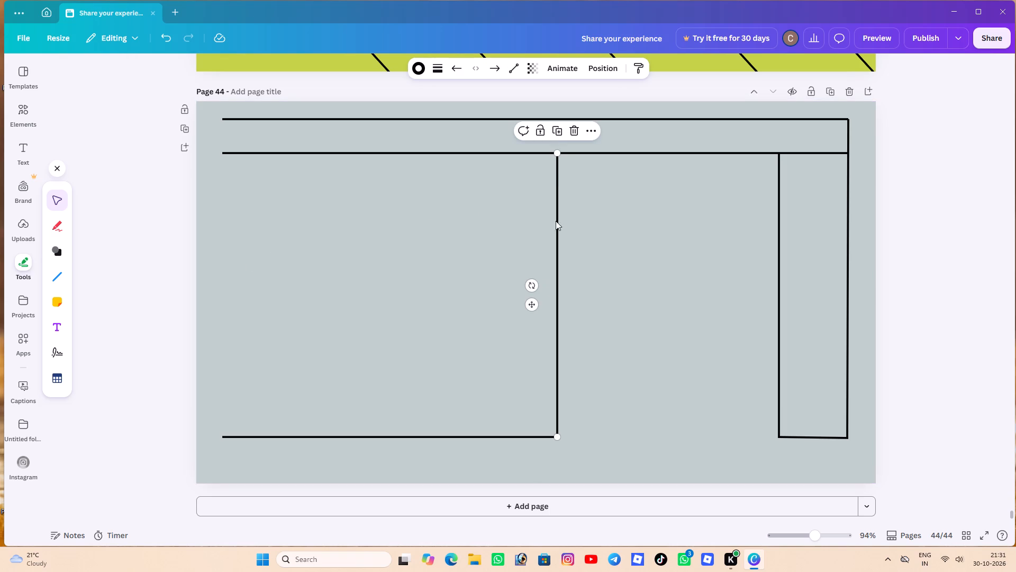
pyautogui.click(556, 132)
pyautogui.moveTo(567, 249); pyautogui.dragTo(259, 234)
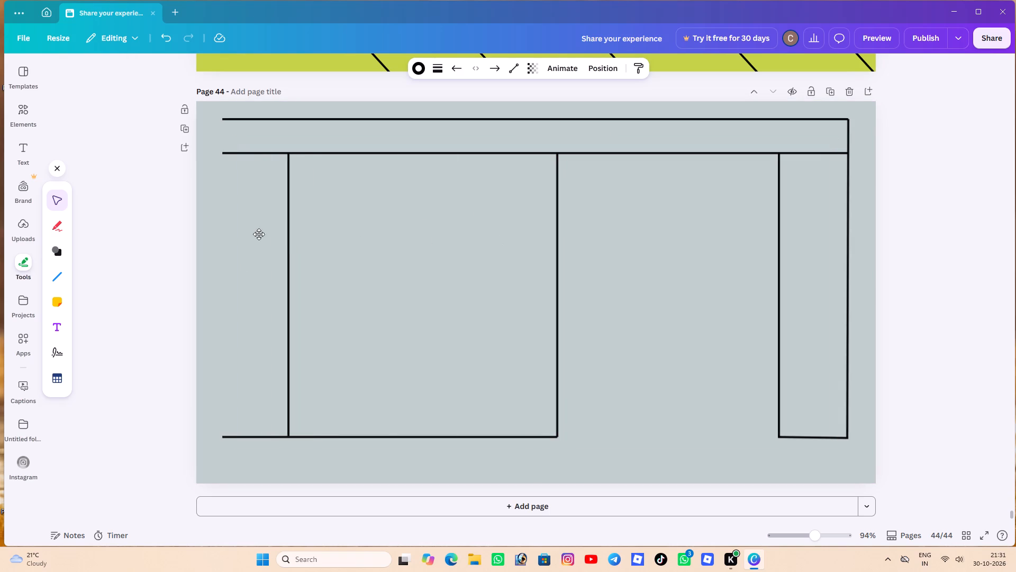
pyautogui.moveTo(259, 234); pyautogui.dragTo(225, 200)
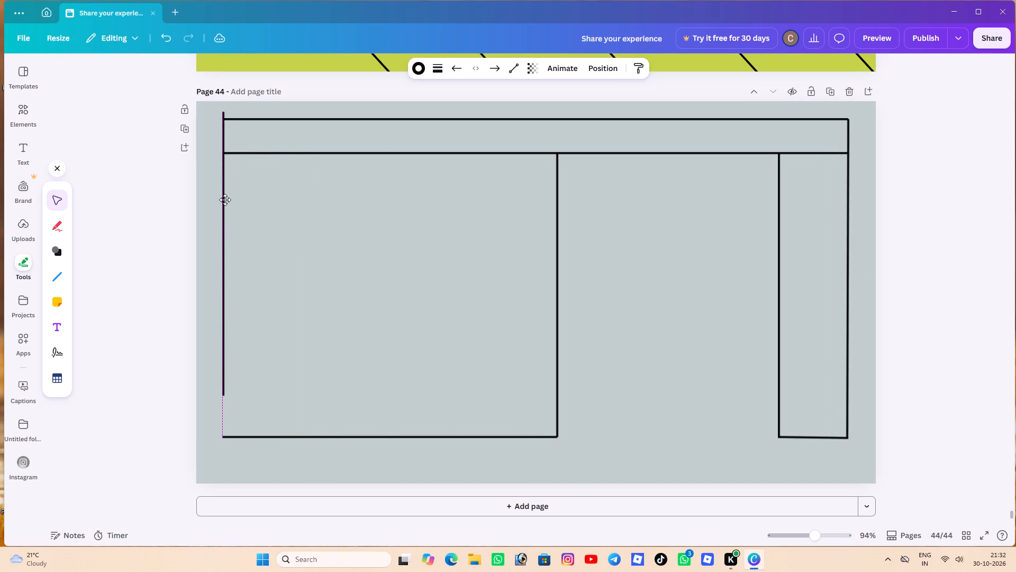
pyautogui.moveTo(225, 200); pyautogui.dragTo(225, 205)
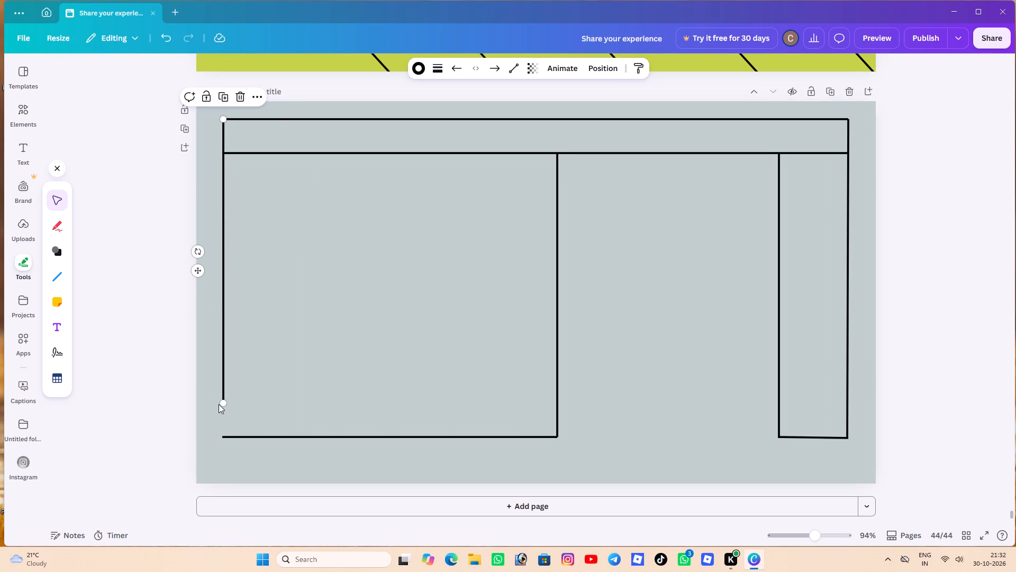
pyautogui.moveTo(224, 403); pyautogui.dragTo(228, 441)
pyautogui.click(237, 397)
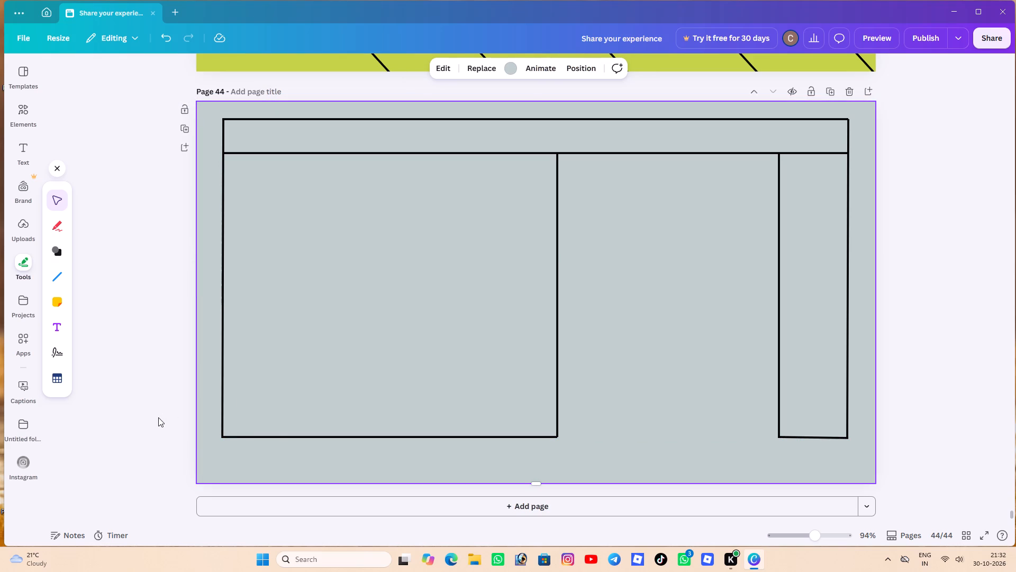
pyautogui.click(272, 437)
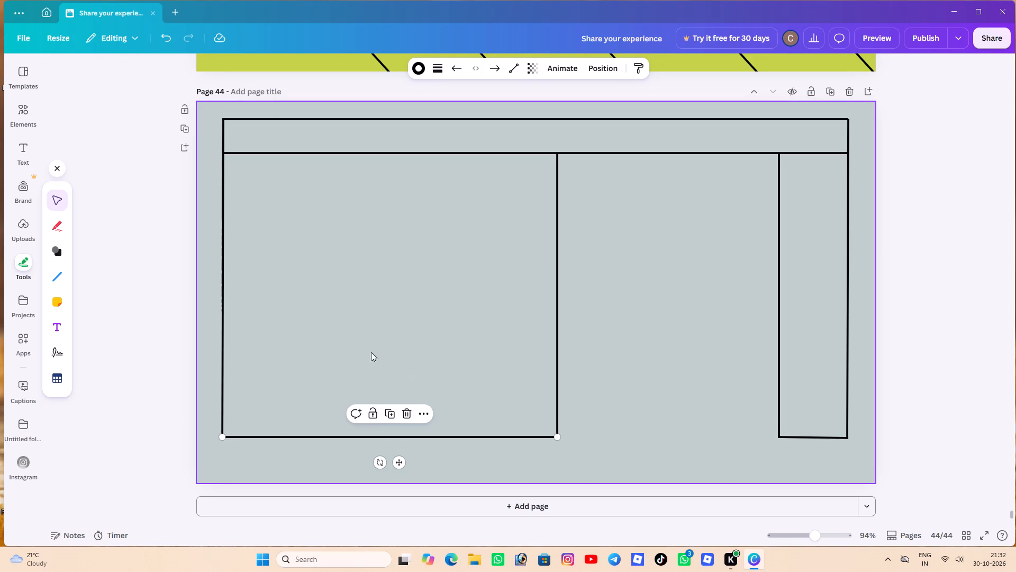
pyautogui.click(356, 351)
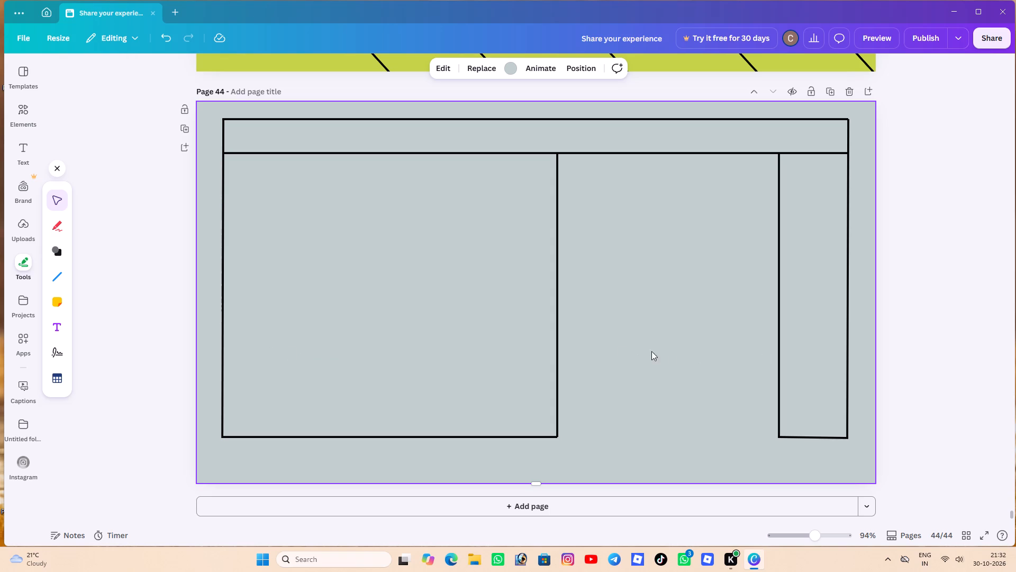
# Duplicate the middle vertical line, shorten the copy to a leg-sized segment, and place it below the wide section's bottom line near its left end.
pyautogui.click(563, 347)
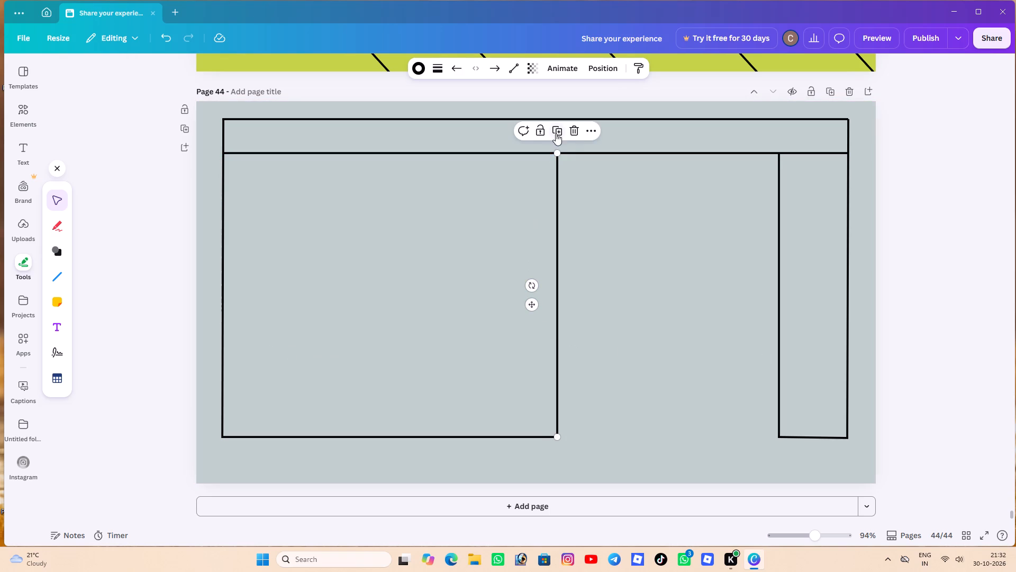
pyautogui.click(556, 133)
pyautogui.moveTo(565, 318); pyautogui.dragTo(360, 332)
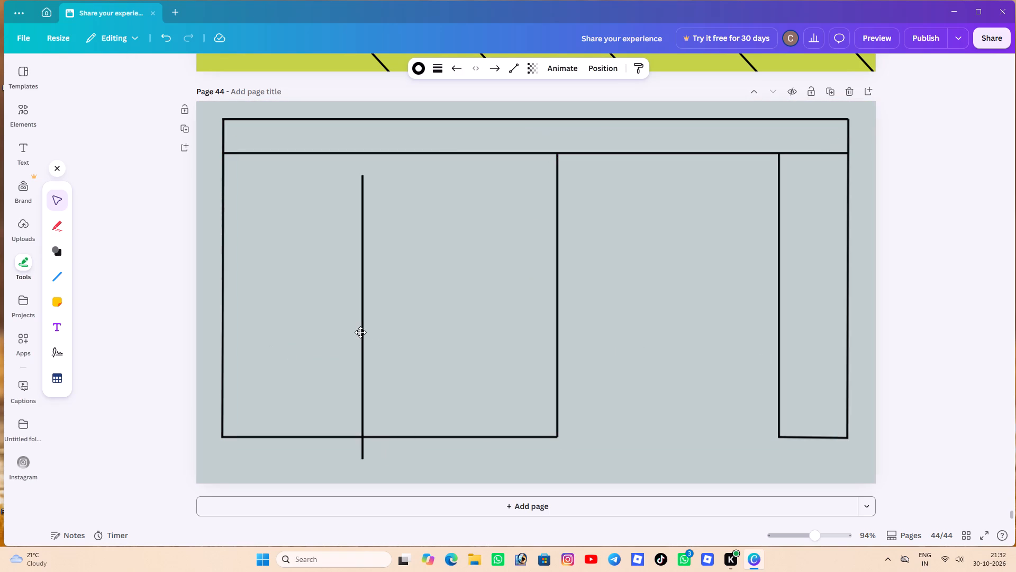
pyautogui.moveTo(360, 332); pyautogui.dragTo(294, 324)
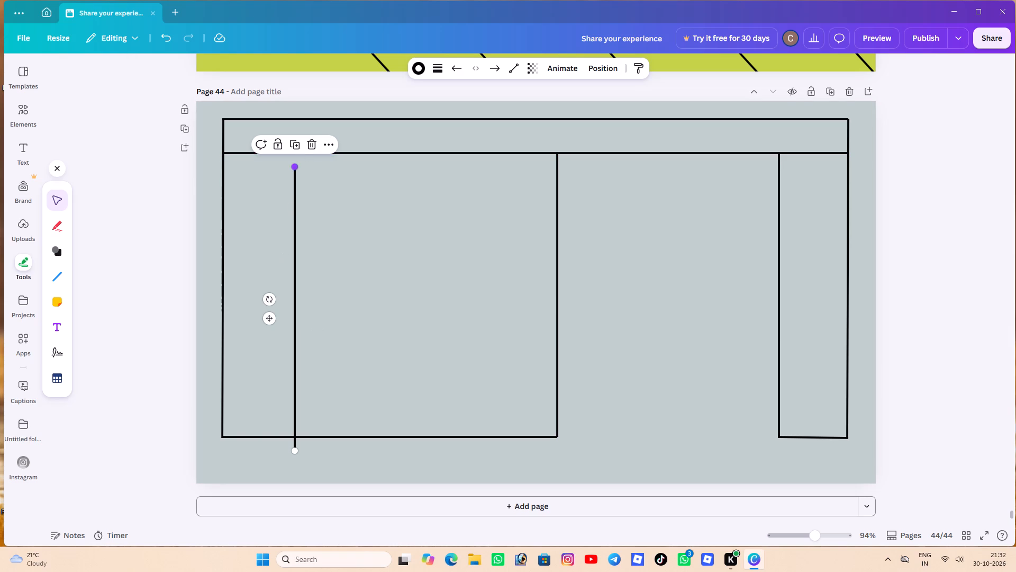
pyautogui.moveTo(294, 171); pyautogui.dragTo(303, 371)
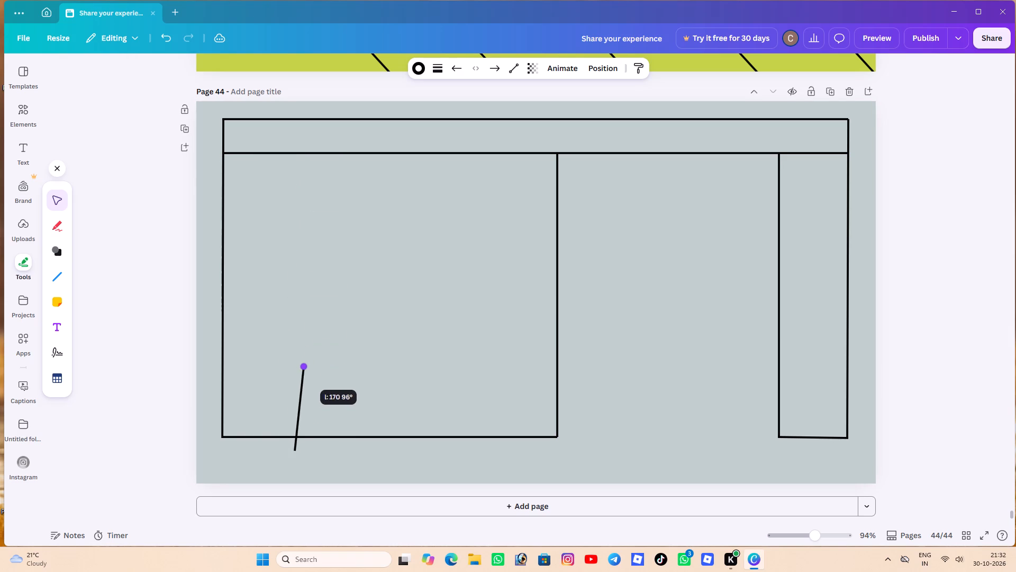
pyautogui.moveTo(303, 371); pyautogui.dragTo(294, 385)
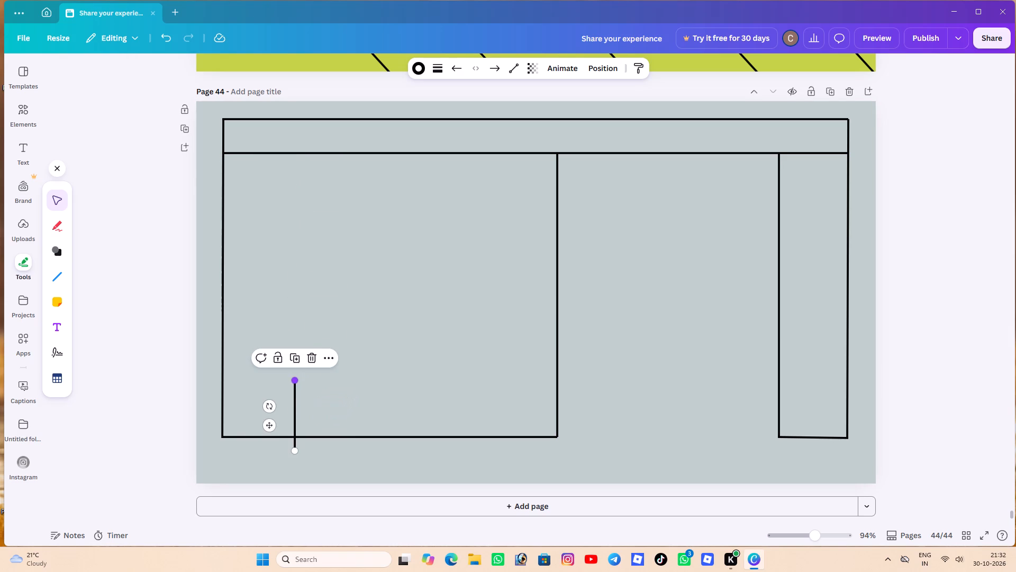
pyautogui.moveTo(291, 403); pyautogui.dragTo(231, 462)
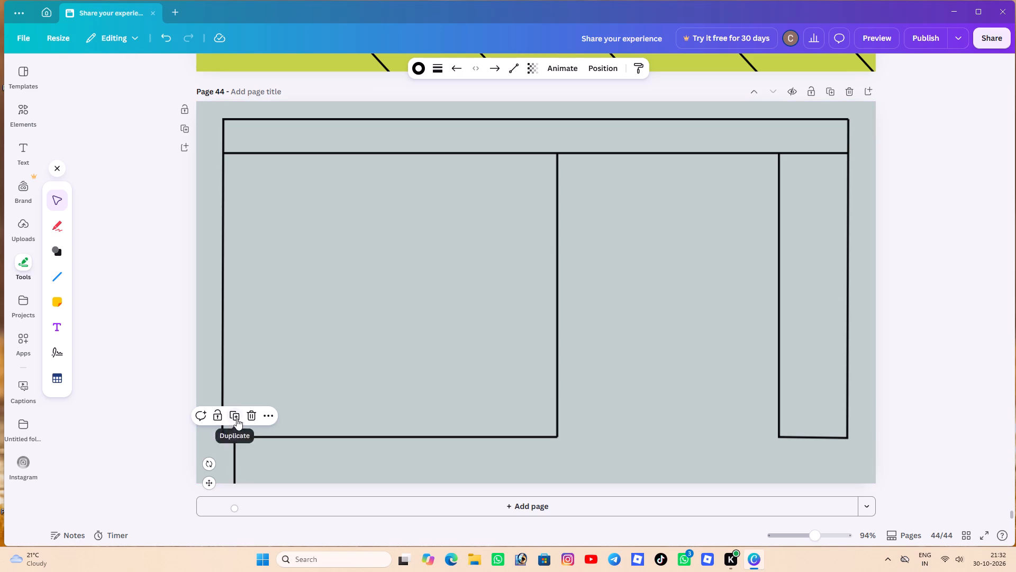
# Duplicate the short leg line and place the copy a little to its right, completing the desk's left leg.
pyautogui.click(237, 418)
pyautogui.moveTo(240, 468); pyautogui.dragTo(273, 454)
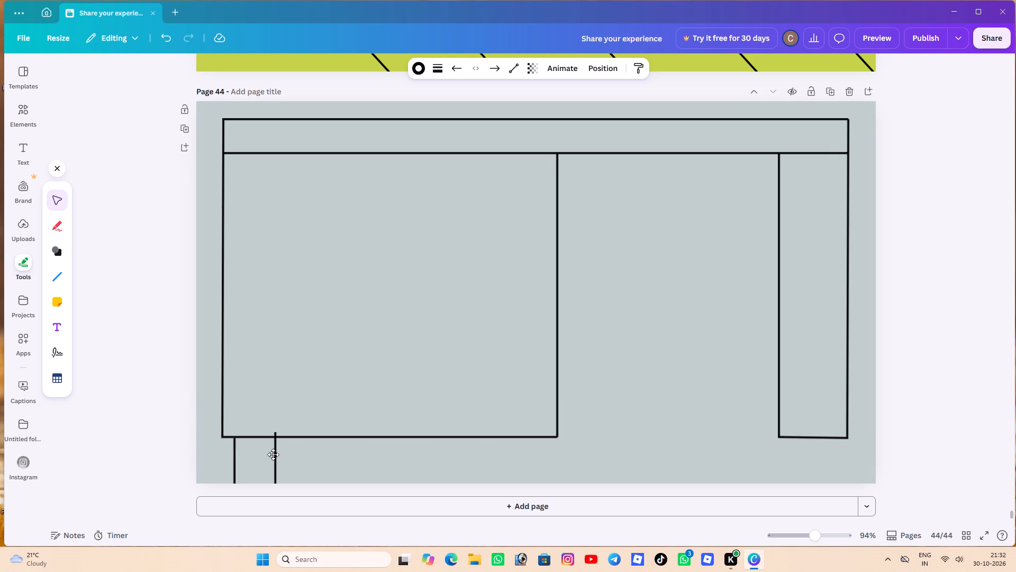
pyautogui.moveTo(273, 454); pyautogui.dragTo(273, 461)
# Add a two-line leg beneath the narrow right section using duplicates of the short leg line, touching its bottom edge.
pyautogui.click(273, 425)
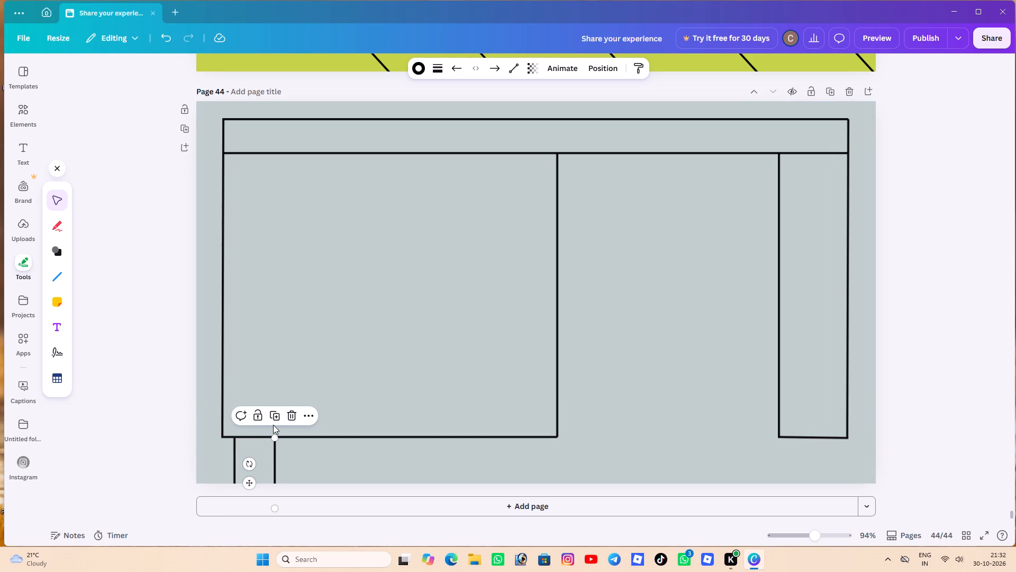
pyautogui.click(277, 417)
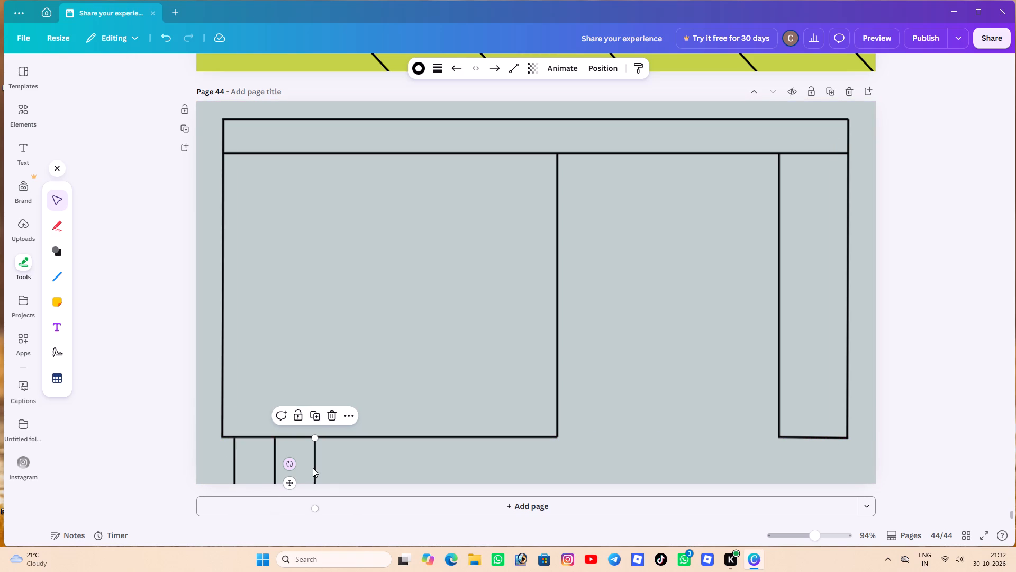
pyautogui.moveTo(314, 468); pyautogui.dragTo(805, 471)
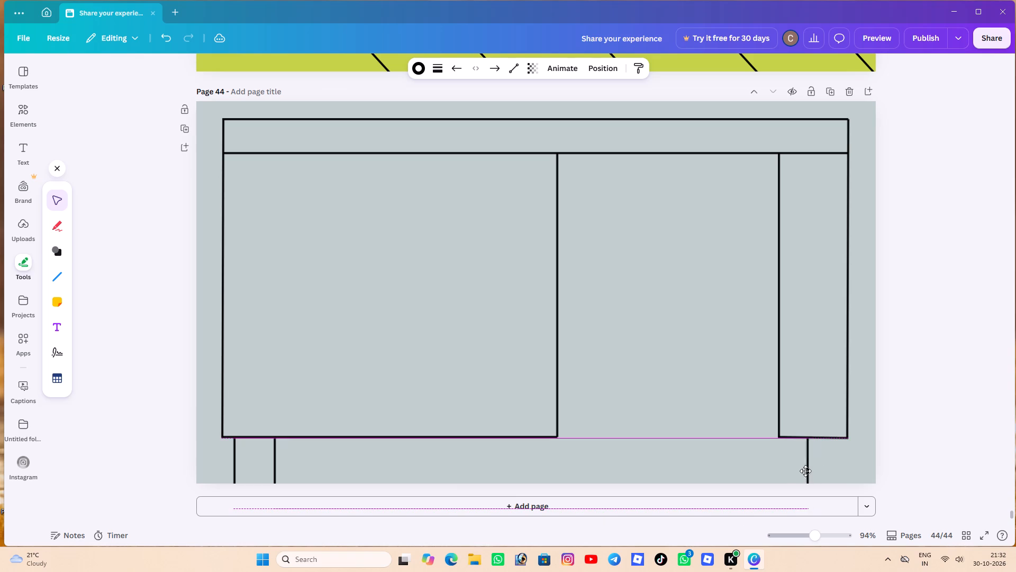
pyautogui.moveTo(805, 471); pyautogui.dragTo(794, 470)
pyautogui.click(793, 417)
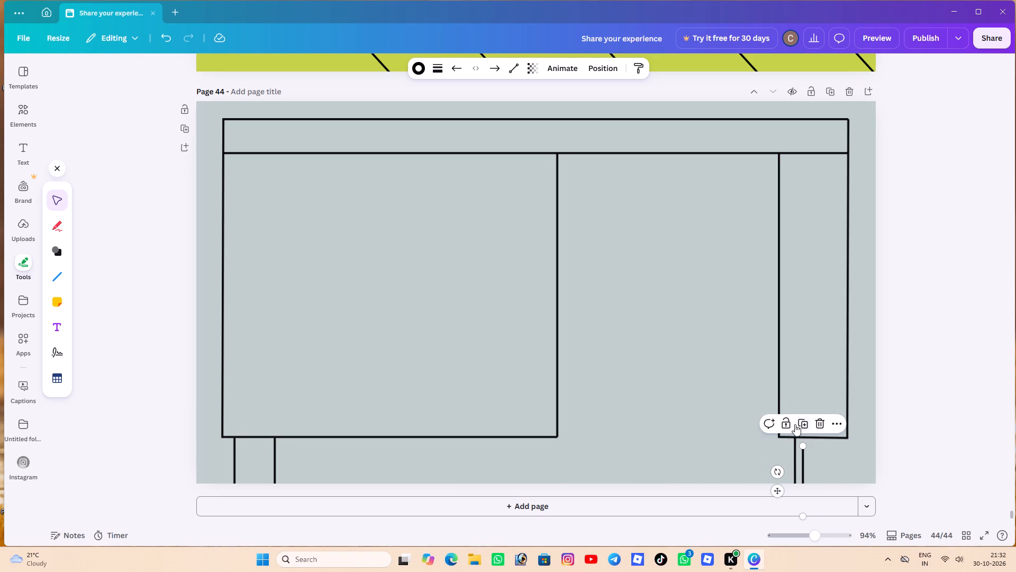
pyautogui.click(799, 472)
pyautogui.moveTo(799, 472); pyautogui.dragTo(799, 473)
pyautogui.moveTo(799, 473); pyautogui.dragTo(832, 463)
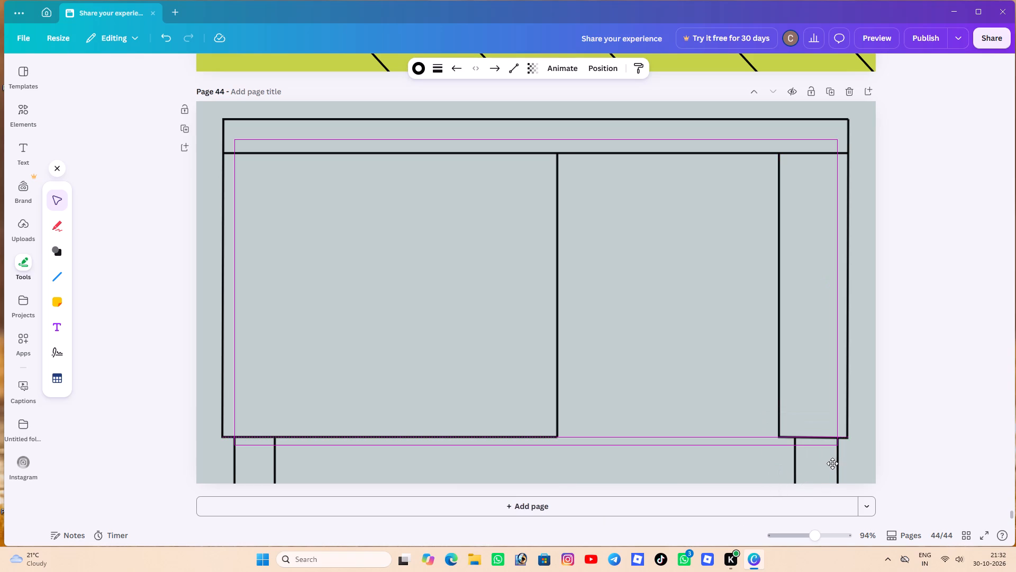
pyautogui.moveTo(832, 463); pyautogui.dragTo(828, 462)
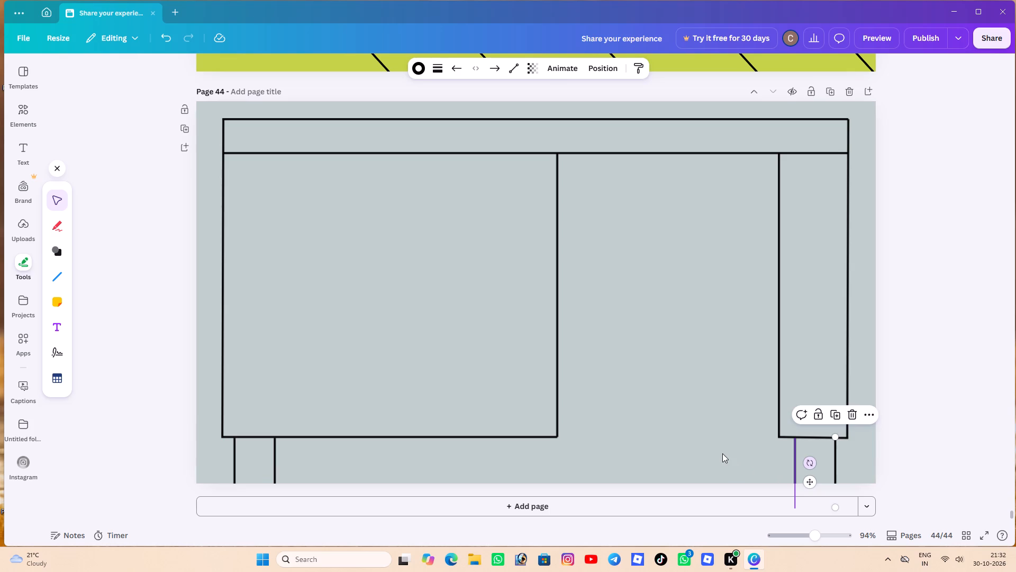
pyautogui.click(722, 453)
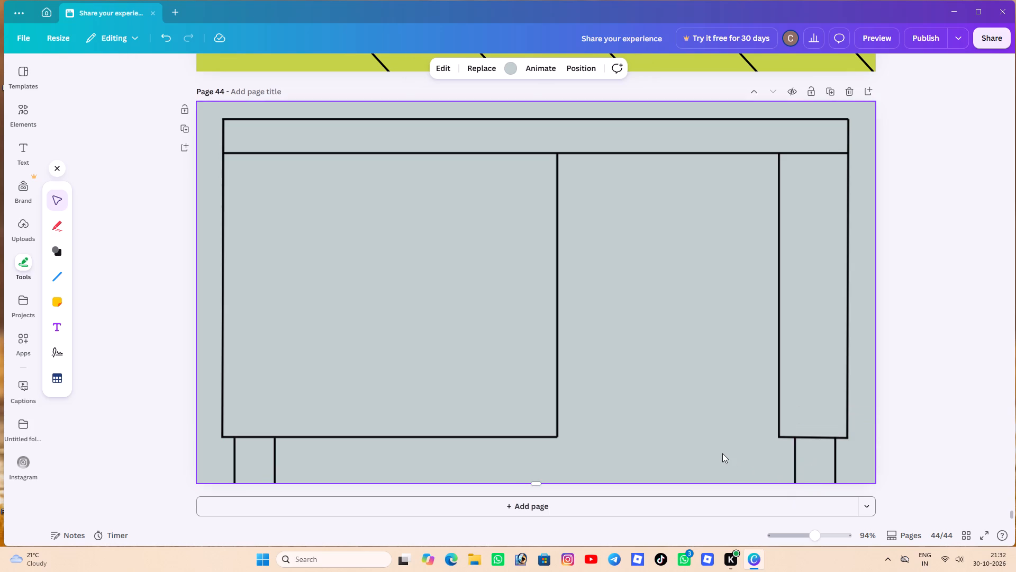
# Add a two-line middle leg near the right end of the wide section's bottom line, using duplicates of the short leg line.
pyautogui.click(790, 461)
pyautogui.click(795, 417)
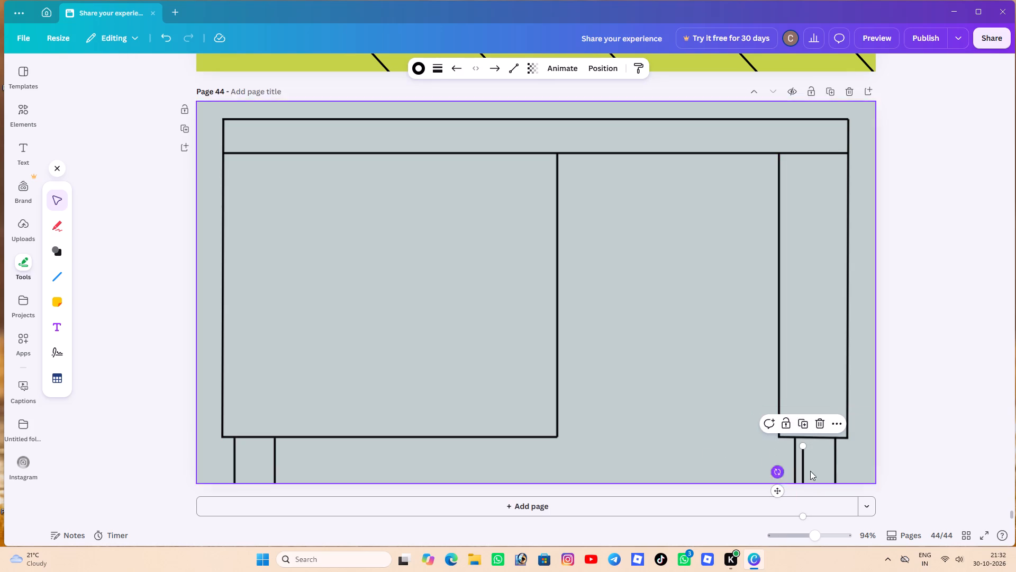
pyautogui.moveTo(803, 471); pyautogui.dragTo(478, 470)
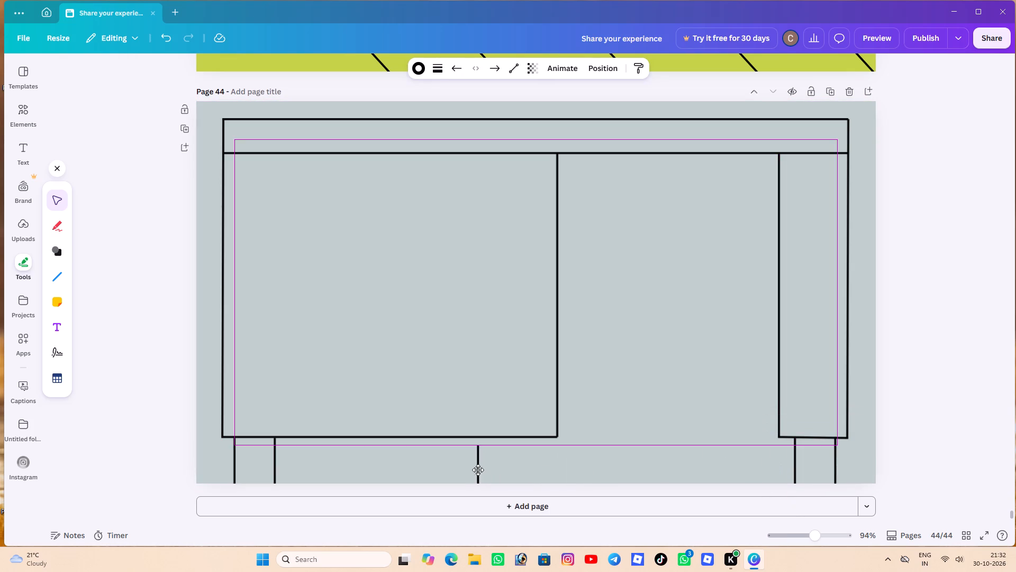
pyautogui.moveTo(478, 470); pyautogui.dragTo(486, 462)
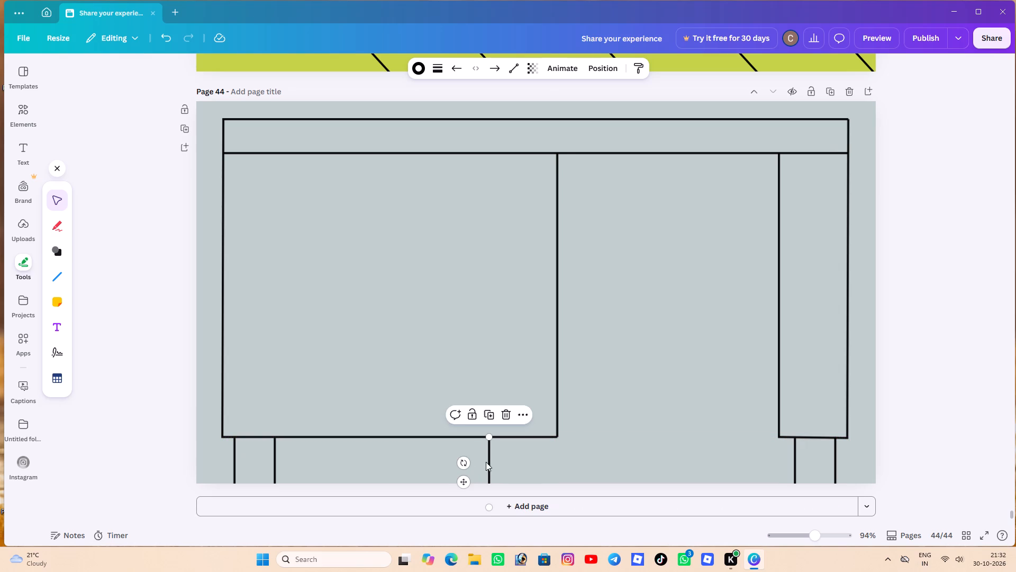
pyautogui.click(488, 398)
pyautogui.click(485, 409)
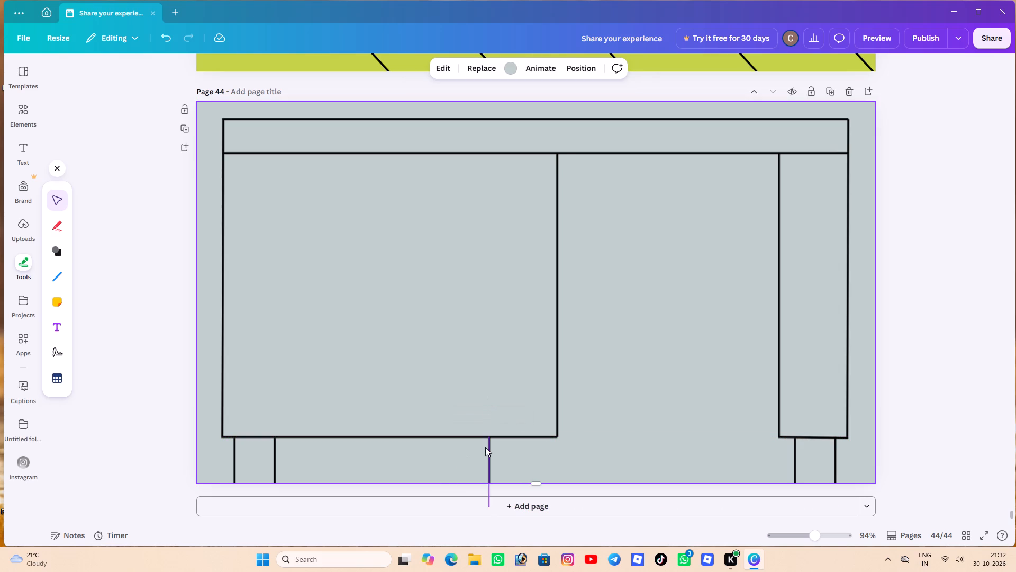
pyautogui.click(485, 449)
pyautogui.click(486, 415)
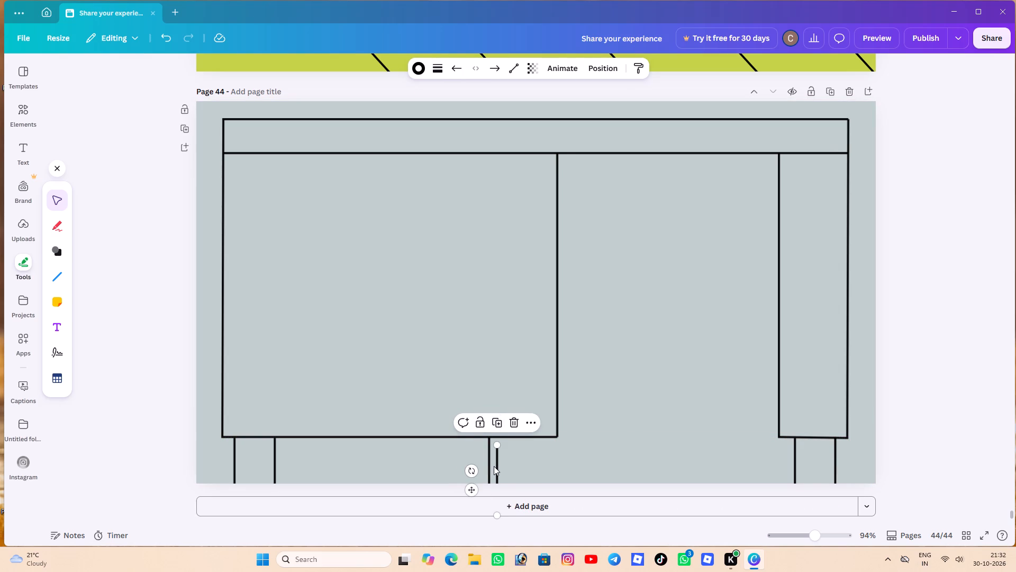
pyautogui.moveTo(498, 466); pyautogui.dragTo(532, 460)
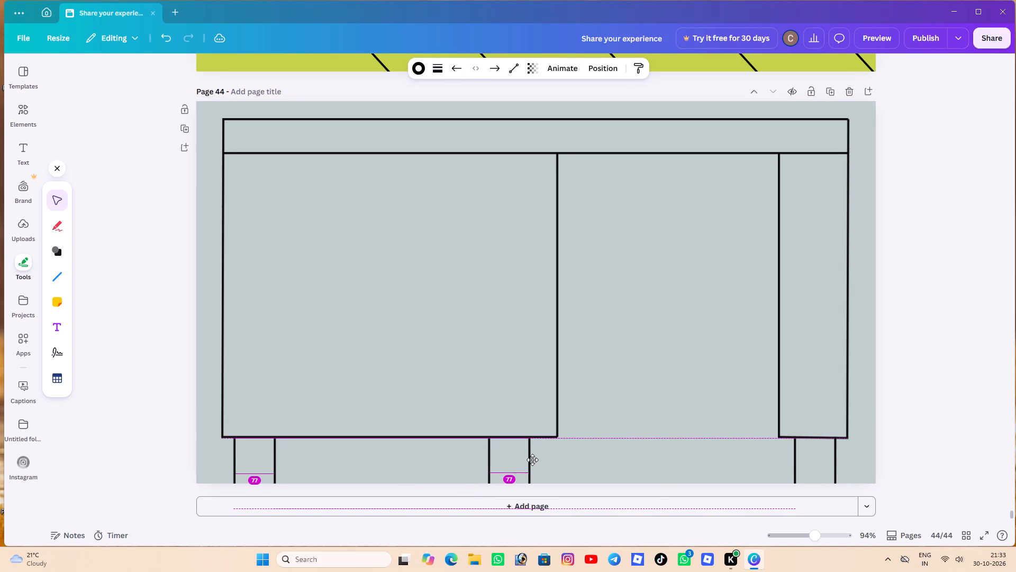
pyautogui.moveTo(532, 460); pyautogui.dragTo(531, 458)
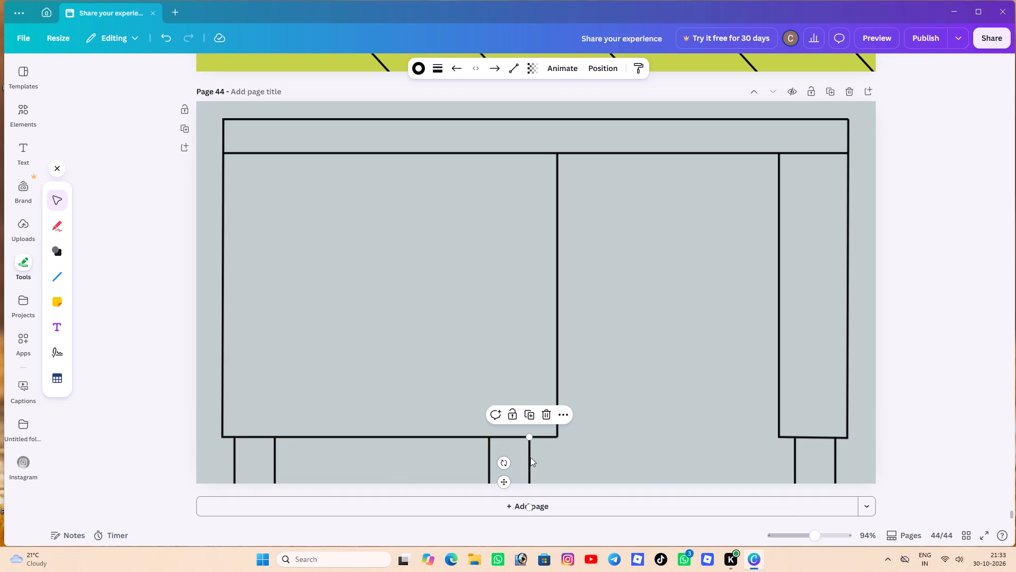
pyautogui.click(559, 464)
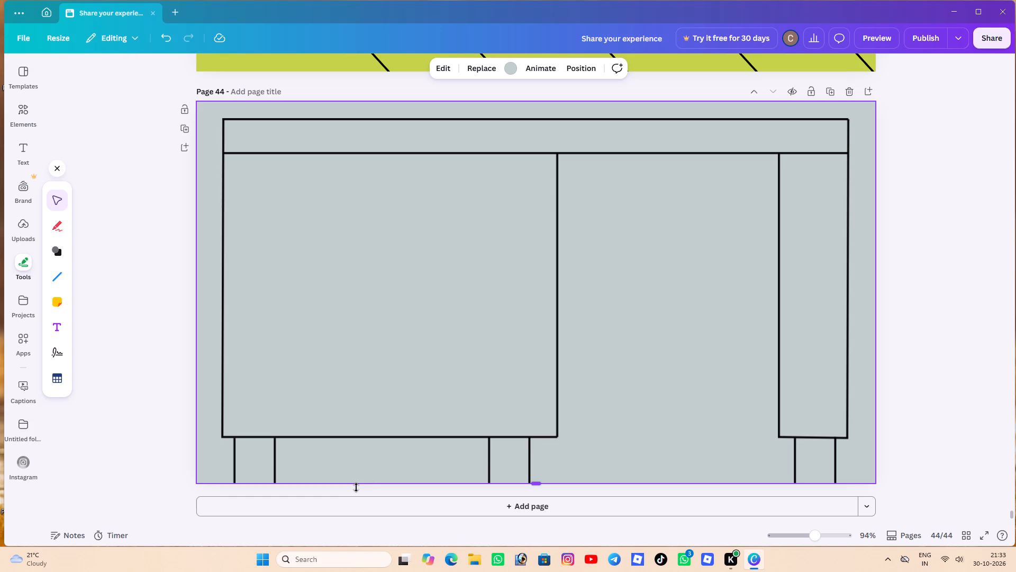
# Duplicate the wide section's bottom line and place the copy across the section's middle as a horizontal divider.
pyautogui.click(322, 436)
pyautogui.click(389, 416)
pyautogui.moveTo(386, 444); pyautogui.dragTo(380, 290)
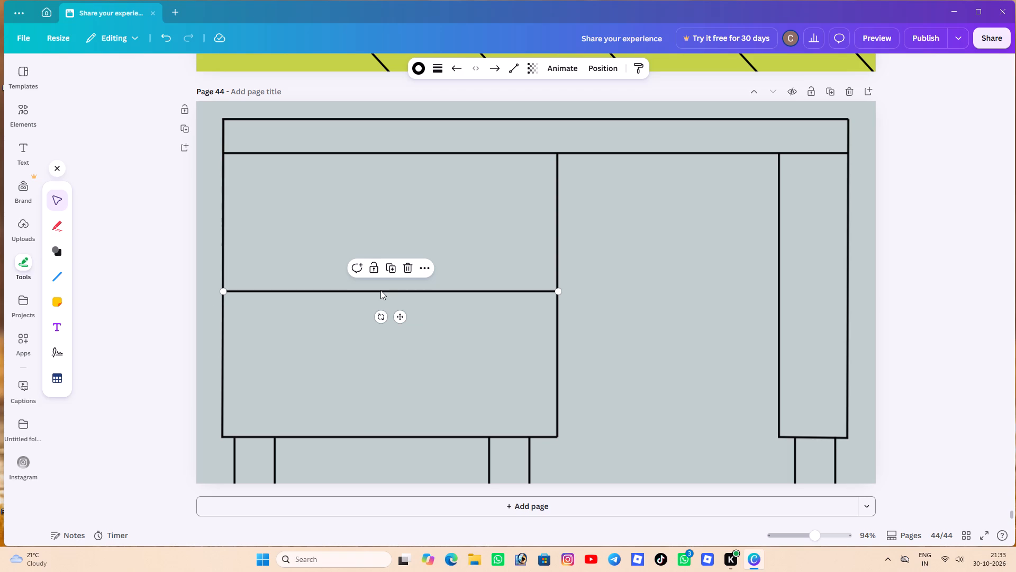
# Add two evenly spaced horizontal lines across the wide section's upper compartment using duplicates of the middle divider.
pyautogui.click(388, 267)
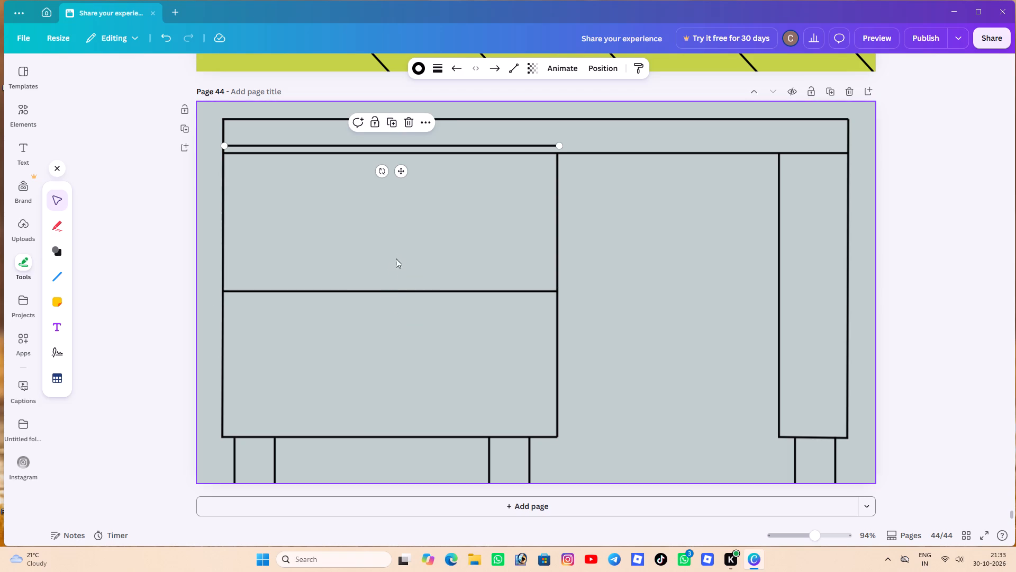
pyautogui.moveTo(429, 143); pyautogui.dragTo(430, 197)
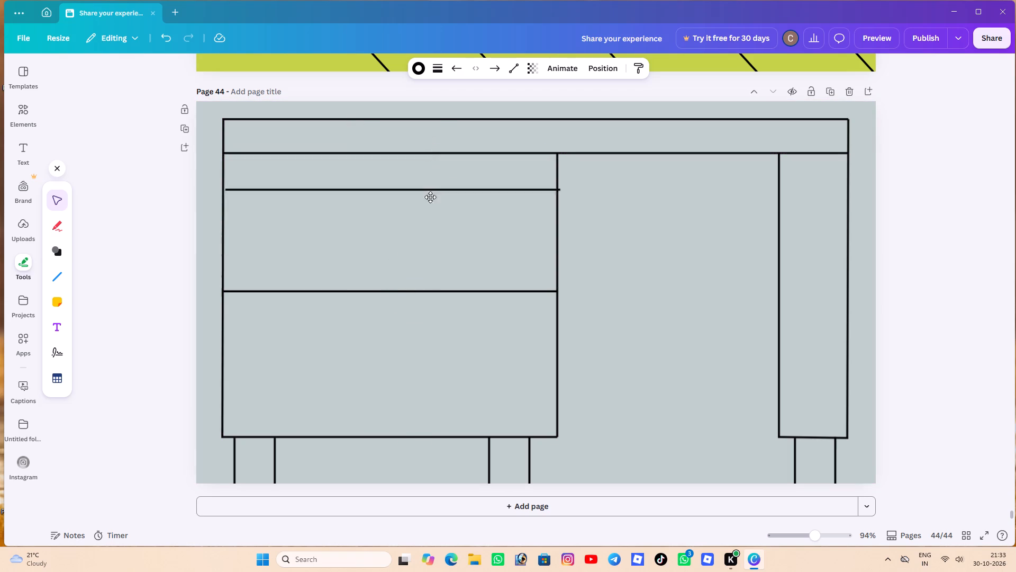
pyautogui.moveTo(430, 197); pyautogui.dragTo(425, 289)
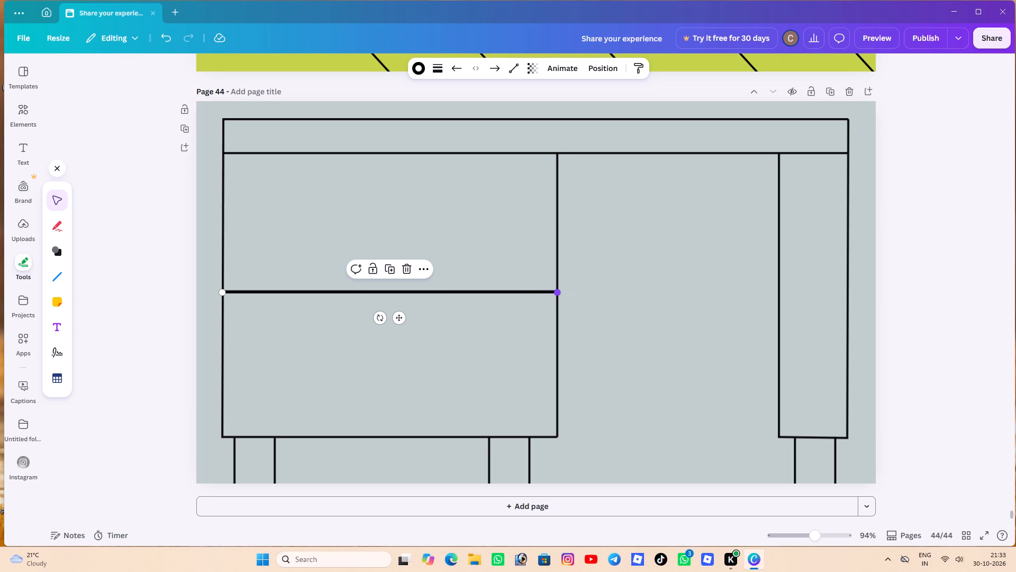
pyautogui.moveTo(520, 289); pyautogui.dragTo(519, 231)
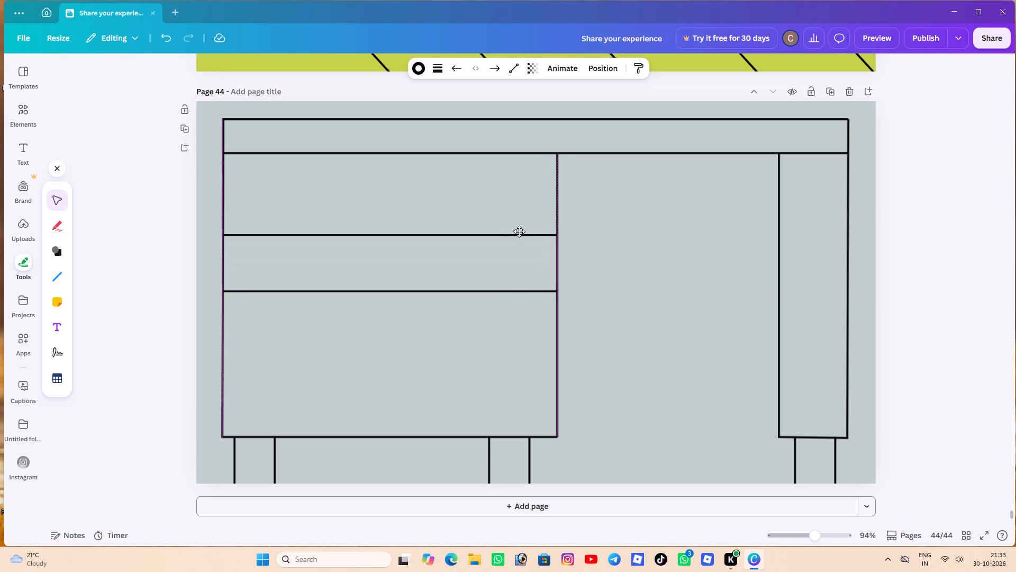
pyautogui.moveTo(519, 231); pyautogui.dragTo(522, 239)
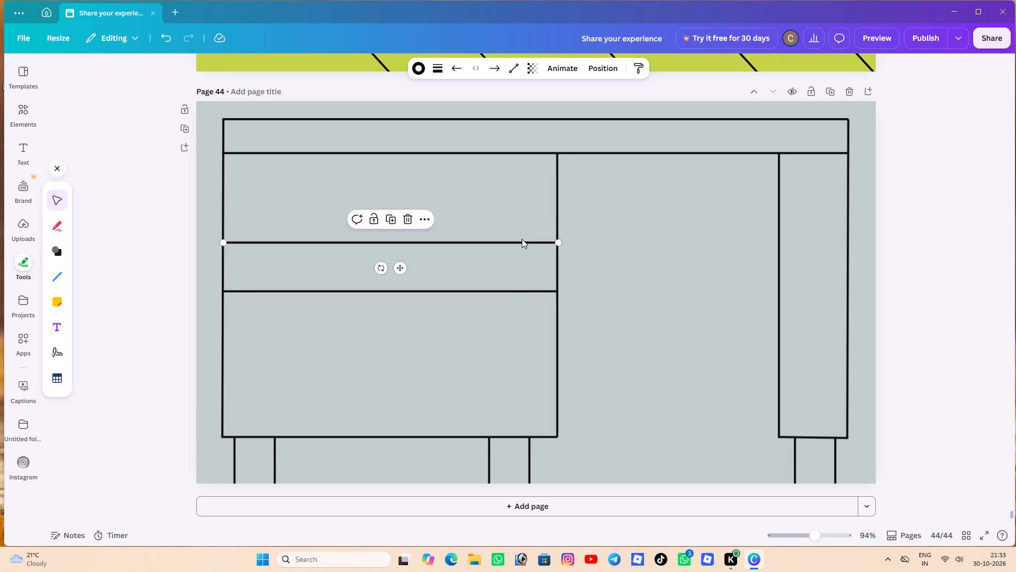
pyautogui.click(386, 217)
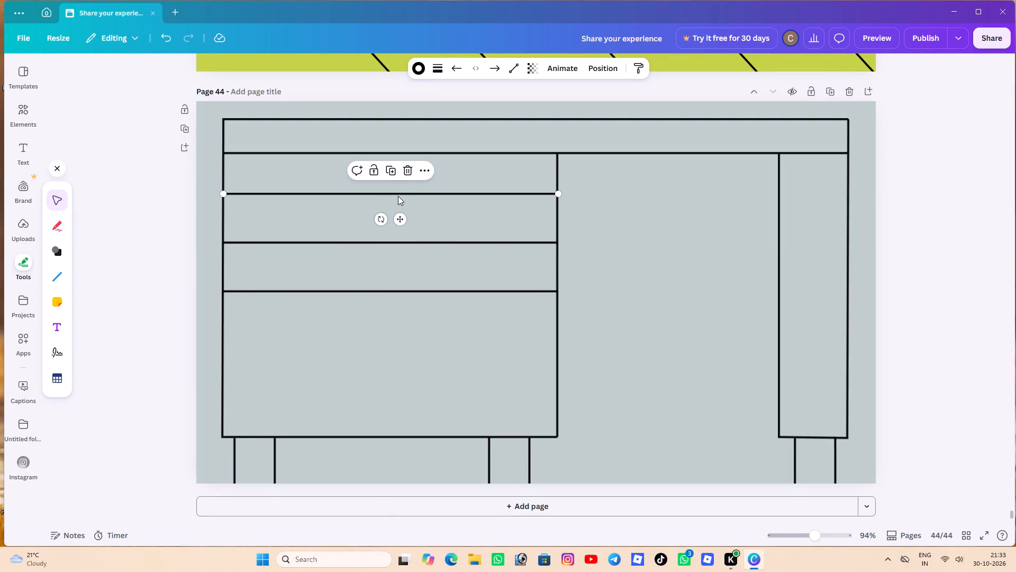
pyautogui.click(403, 240)
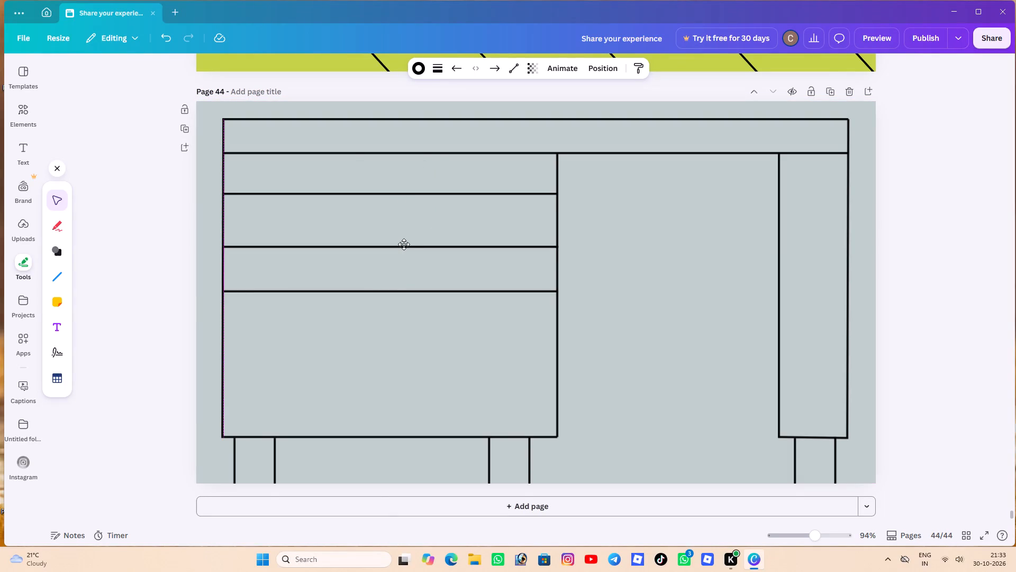
pyautogui.moveTo(403, 195); pyautogui.dragTo(404, 201)
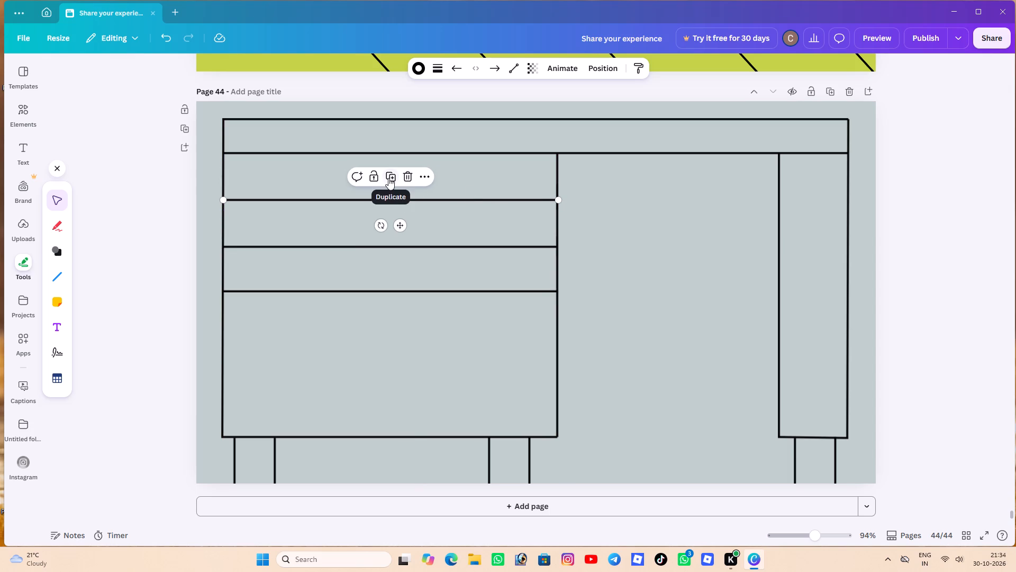
# Duplicate the wide section's right vertical line twice and place the copies across the upper horizontal lines, inset from both sides.
pyautogui.click(551, 334)
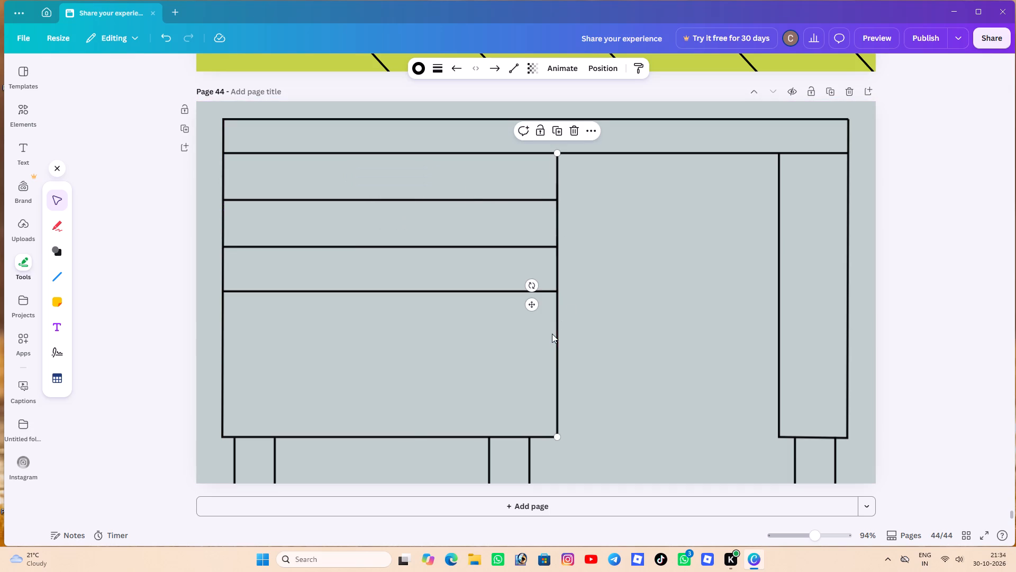
pyautogui.click(558, 133)
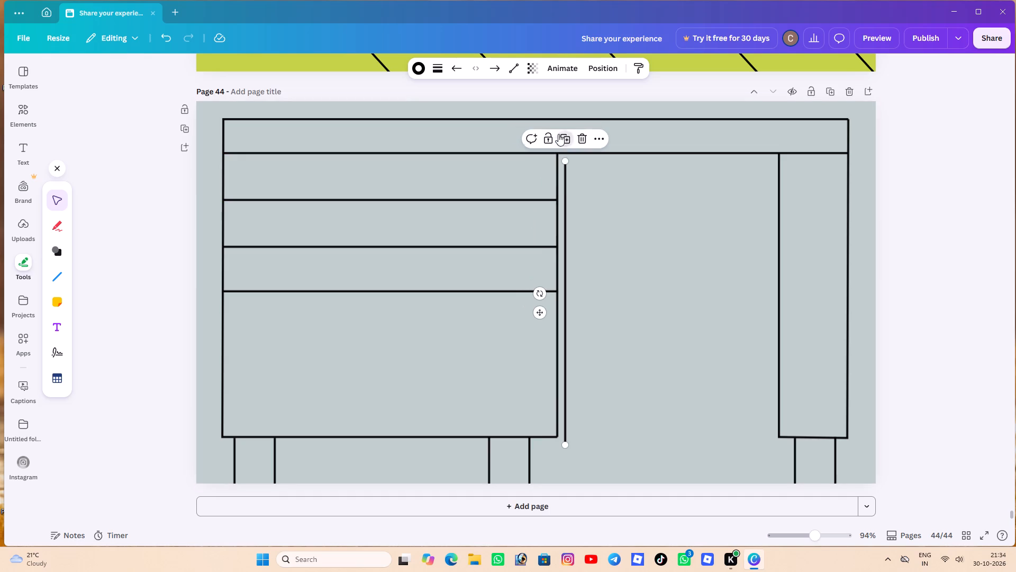
pyautogui.moveTo(569, 296); pyautogui.dragTo(459, 265)
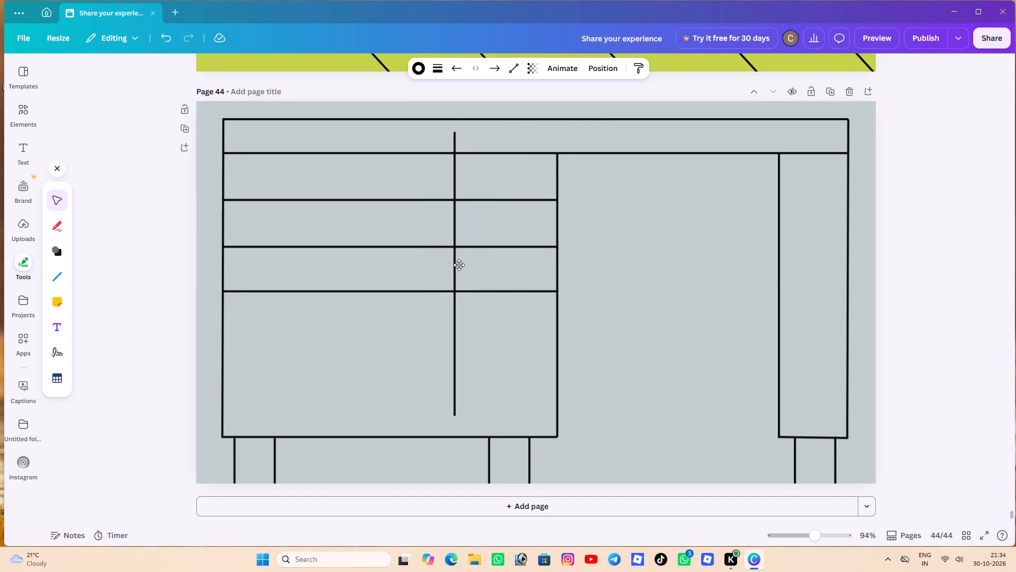
pyautogui.moveTo(459, 265); pyautogui.dragTo(472, 263)
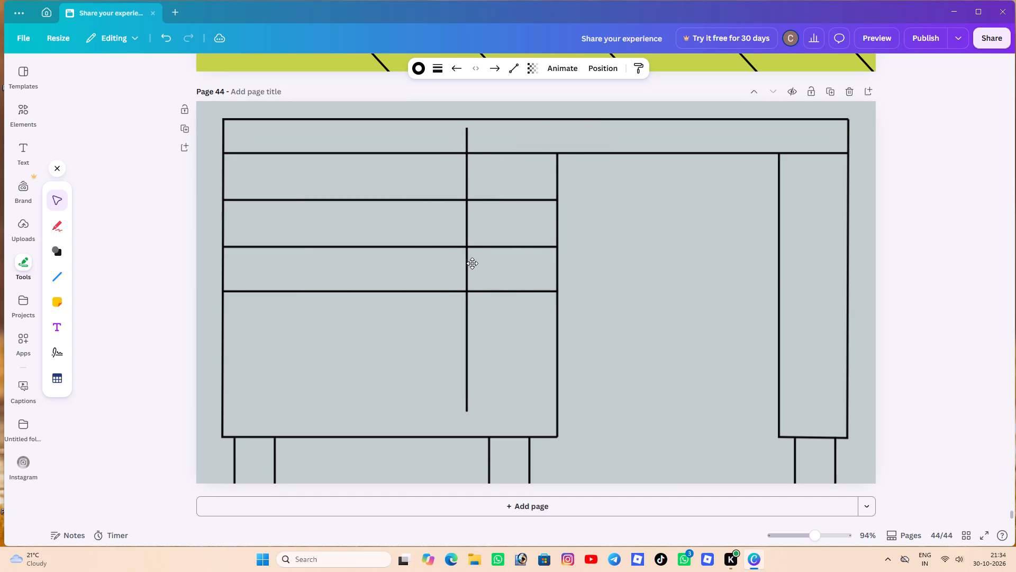
pyautogui.moveTo(472, 263); pyautogui.dragTo(475, 269)
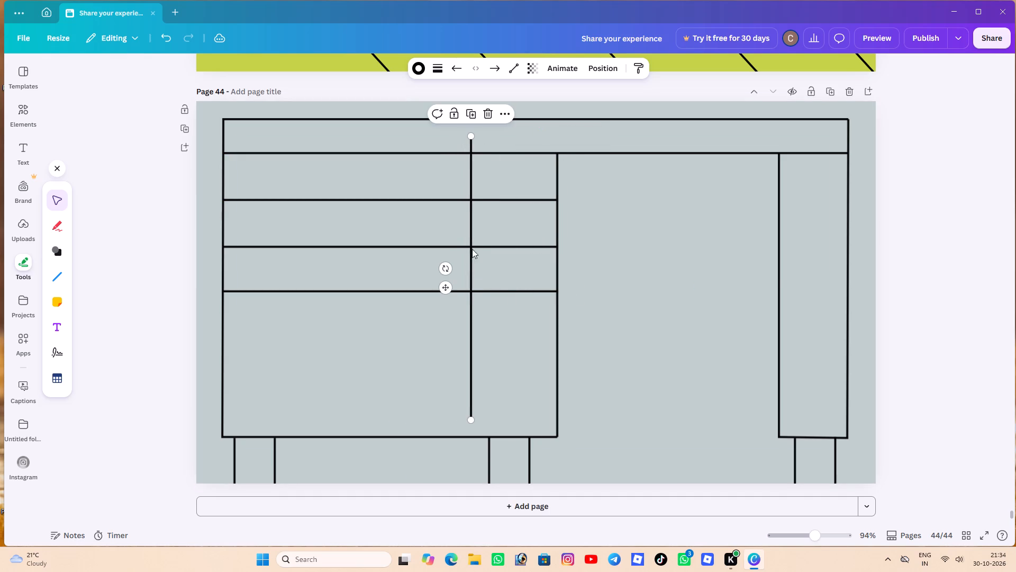
pyautogui.click(473, 113)
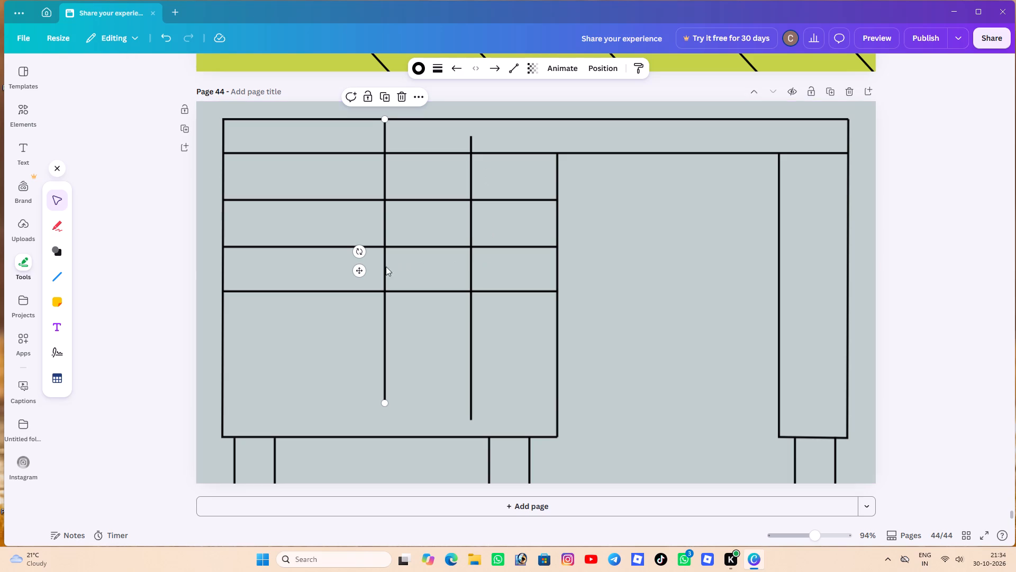
pyautogui.moveTo(383, 266); pyautogui.dragTo(313, 273)
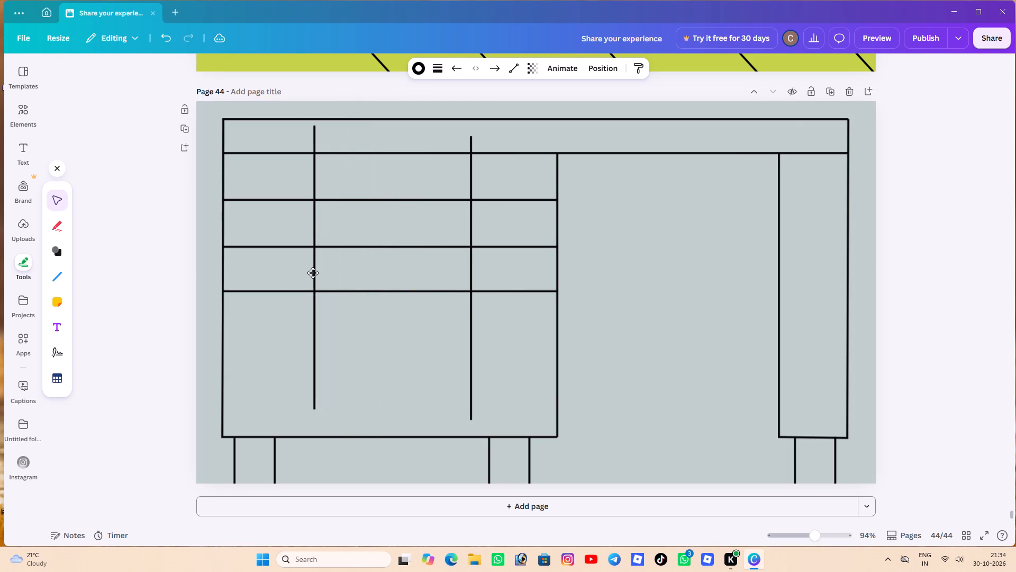
pyautogui.moveTo(313, 273); pyautogui.dragTo(314, 275)
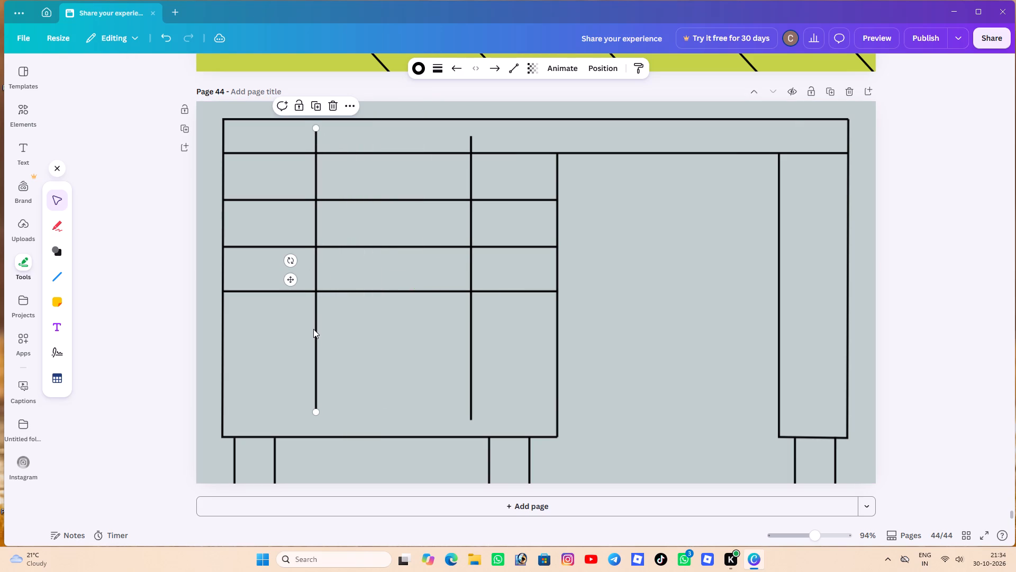
# Shorten the left inner vertical line to about 94 long so it spans only between the two new horizontal lines.
pyautogui.moveTo(314, 414); pyautogui.dragTo(314, 255)
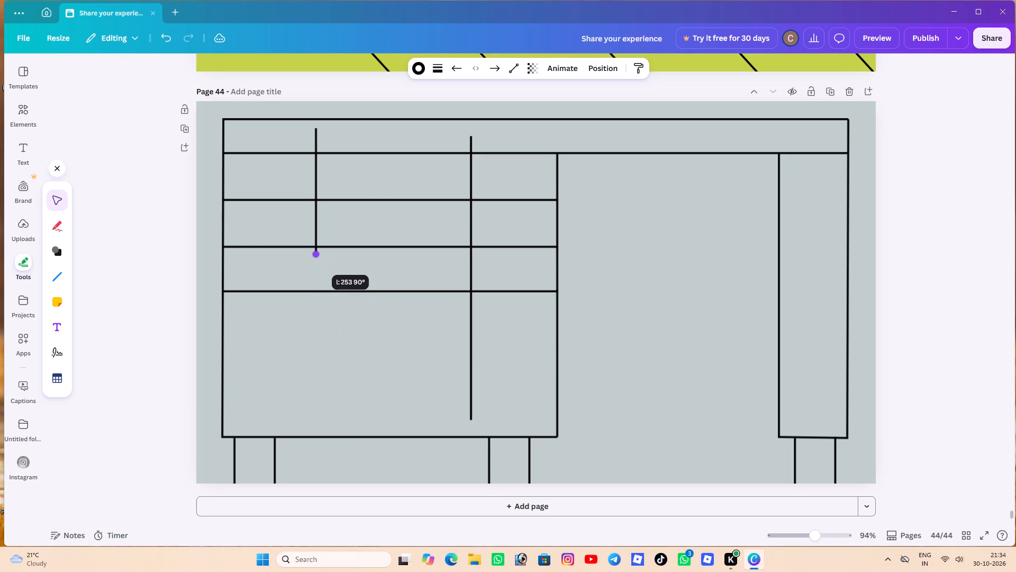
pyautogui.moveTo(314, 255); pyautogui.dragTo(311, 251)
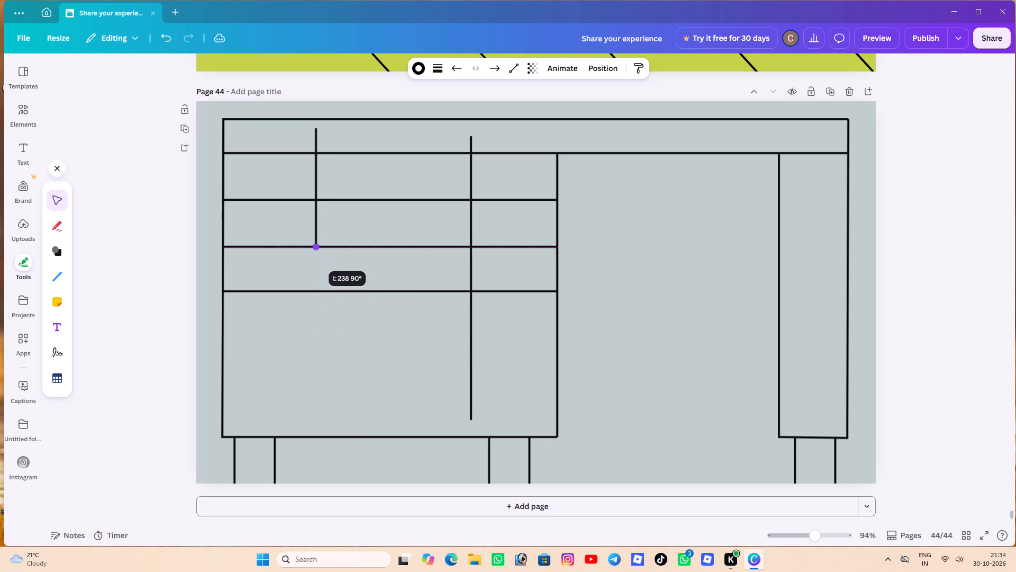
pyautogui.moveTo(311, 251); pyautogui.dragTo(311, 251)
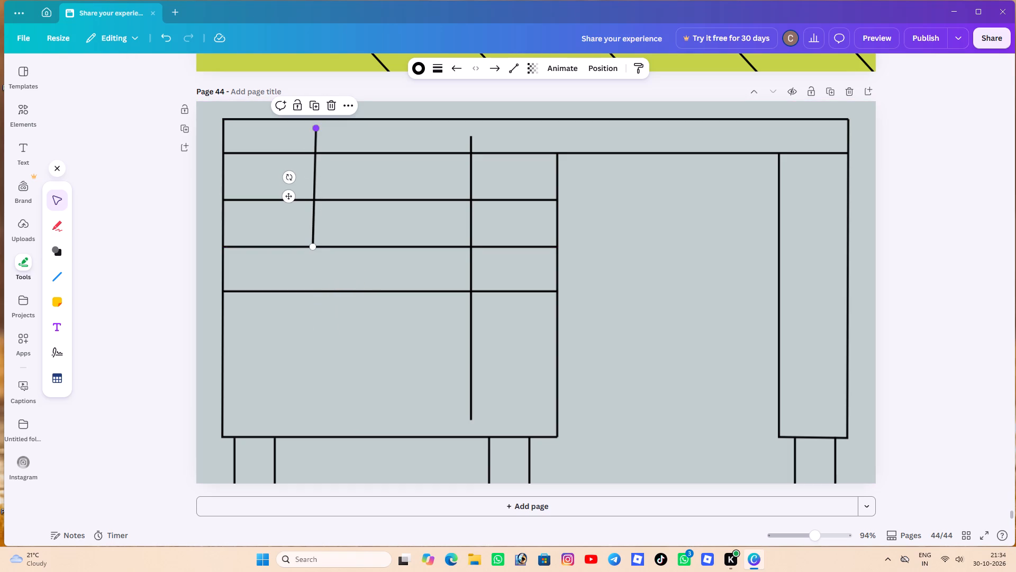
pyautogui.moveTo(315, 130); pyautogui.dragTo(311, 195)
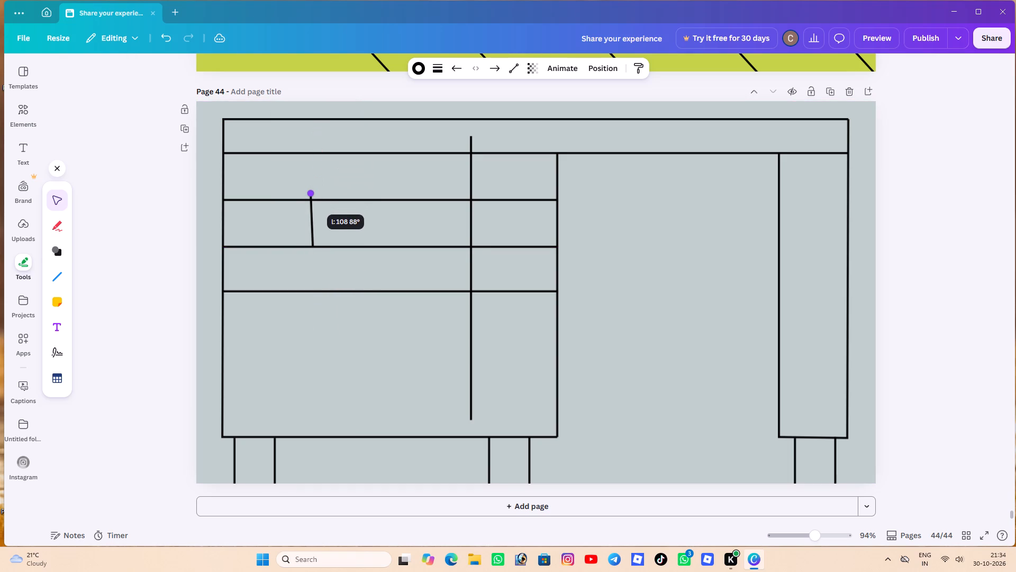
pyautogui.moveTo(311, 195); pyautogui.dragTo(314, 199)
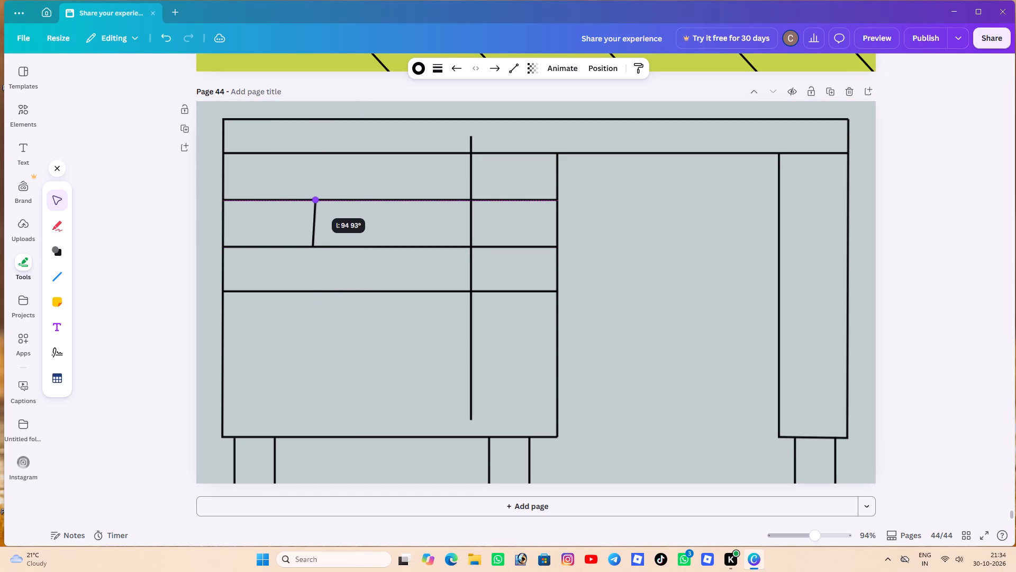
pyautogui.moveTo(314, 199); pyautogui.dragTo(312, 199)
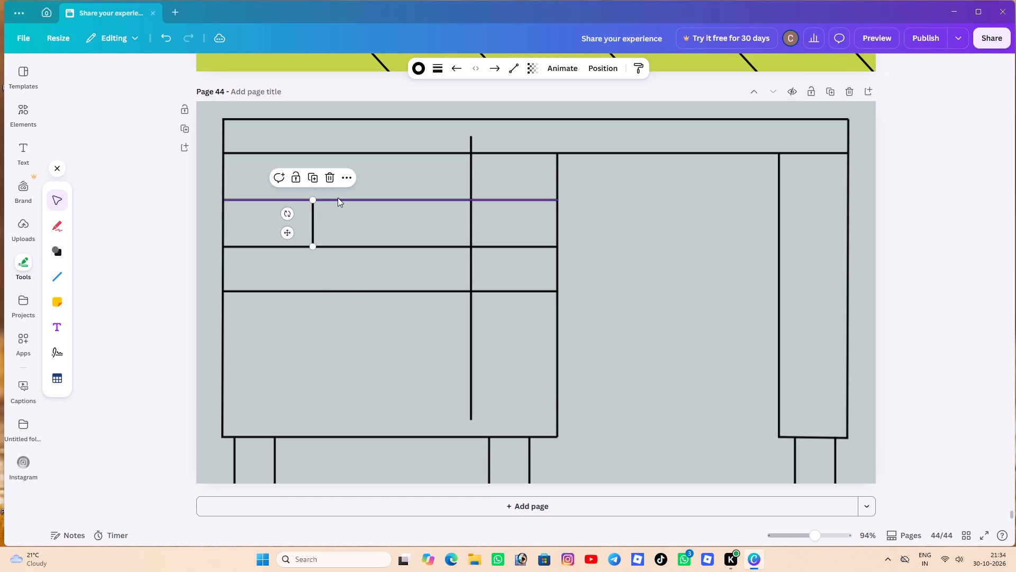
# Trim both new horizontal lines at each end to span between the two inner vertical lines, about 318 long.
pyautogui.click(346, 204)
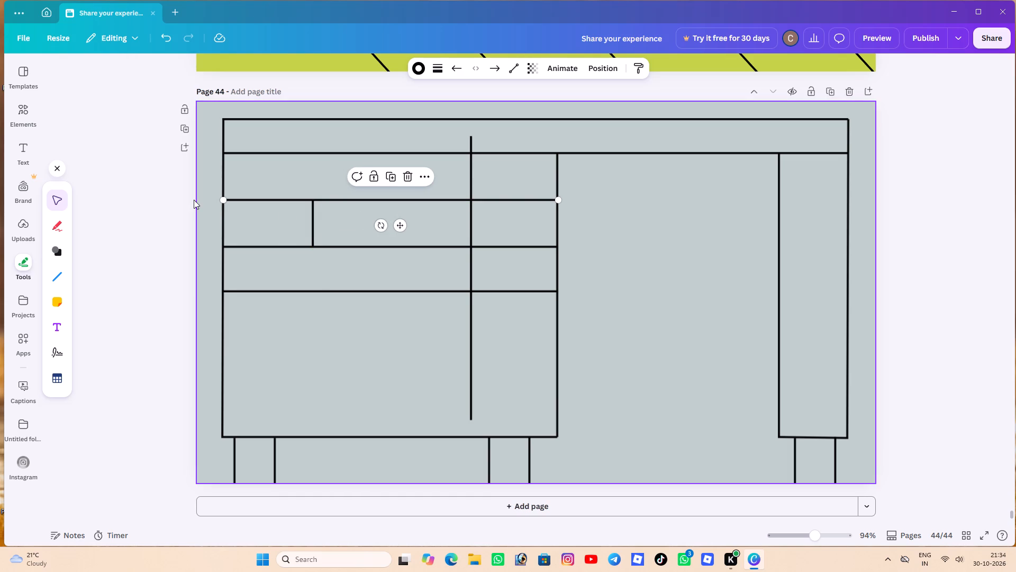
pyautogui.moveTo(224, 198); pyautogui.dragTo(311, 202)
pyautogui.click(287, 242)
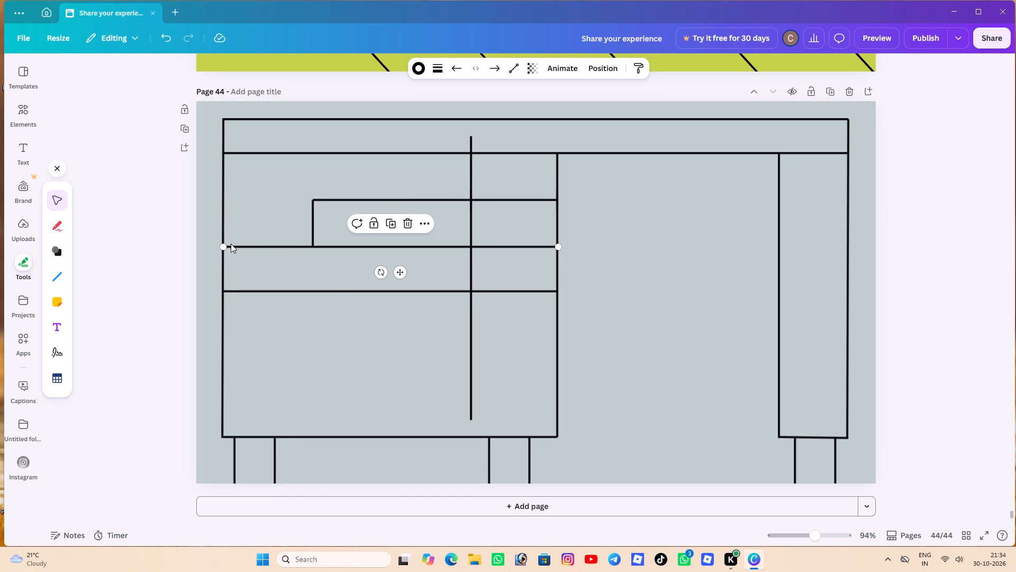
pyautogui.moveTo(223, 246); pyautogui.dragTo(310, 246)
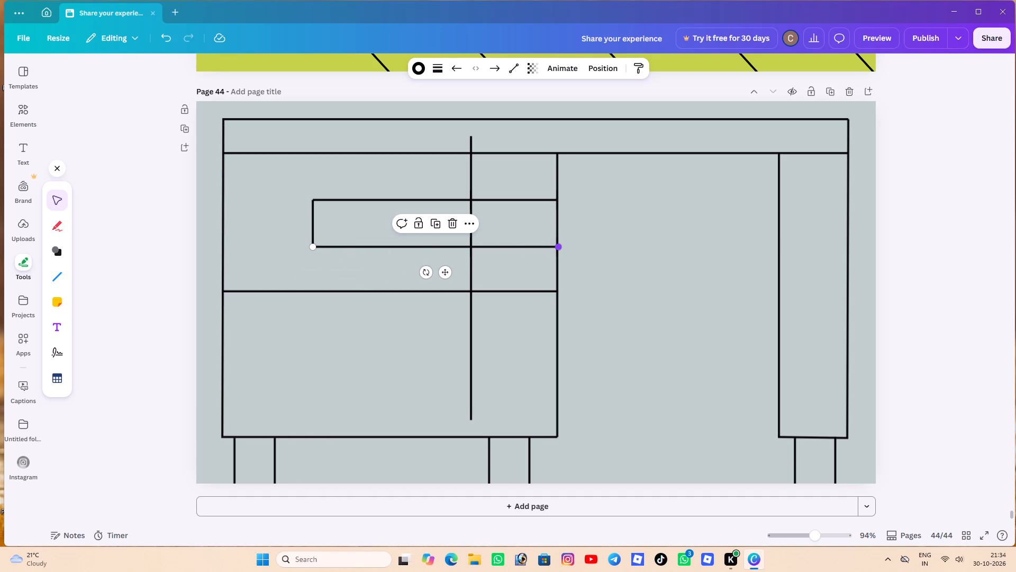
pyautogui.moveTo(557, 247); pyautogui.dragTo(449, 247)
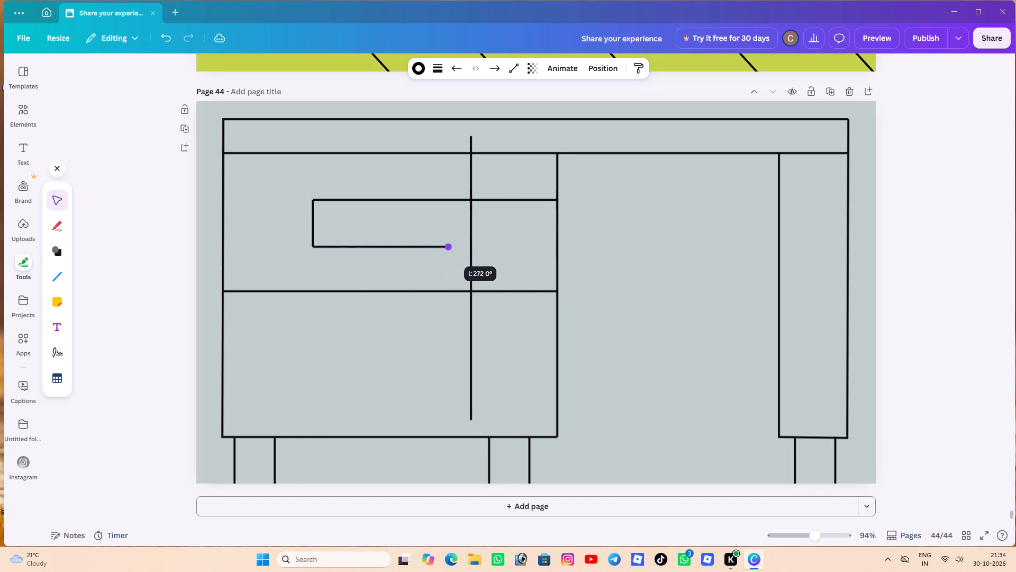
pyautogui.moveTo(449, 247); pyautogui.dragTo(469, 245)
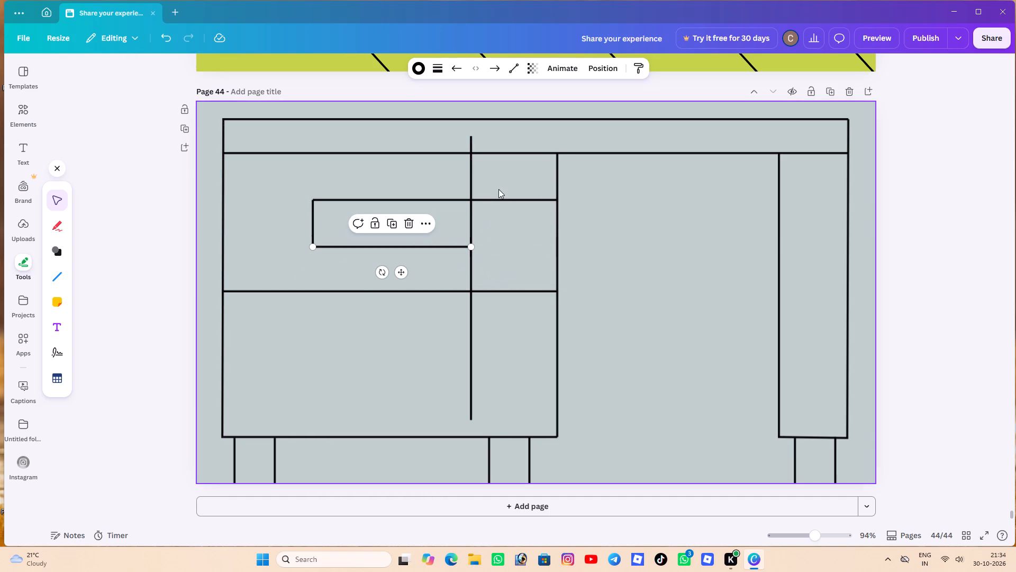
pyautogui.click(498, 198)
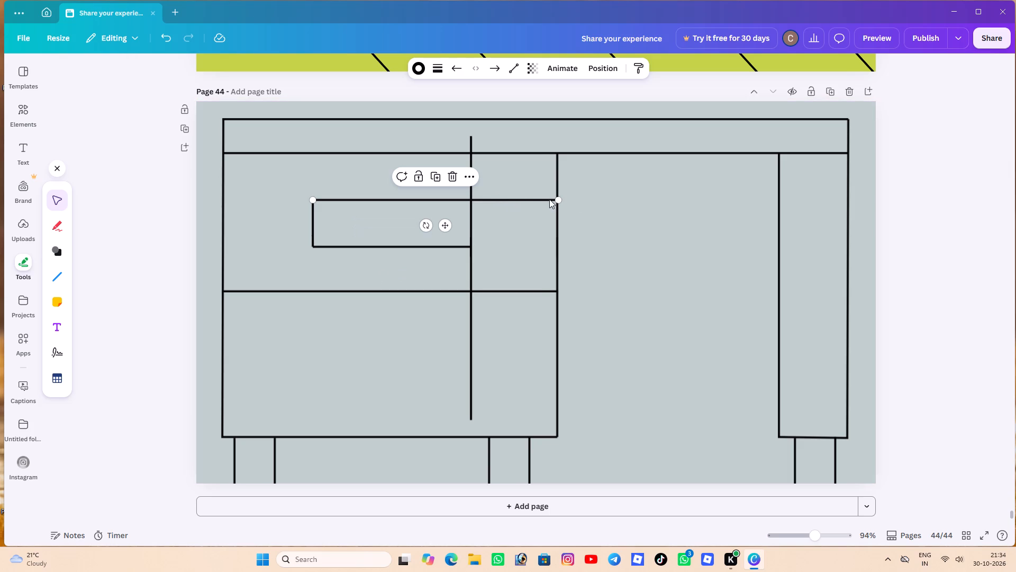
pyautogui.moveTo(556, 200); pyautogui.dragTo(467, 202)
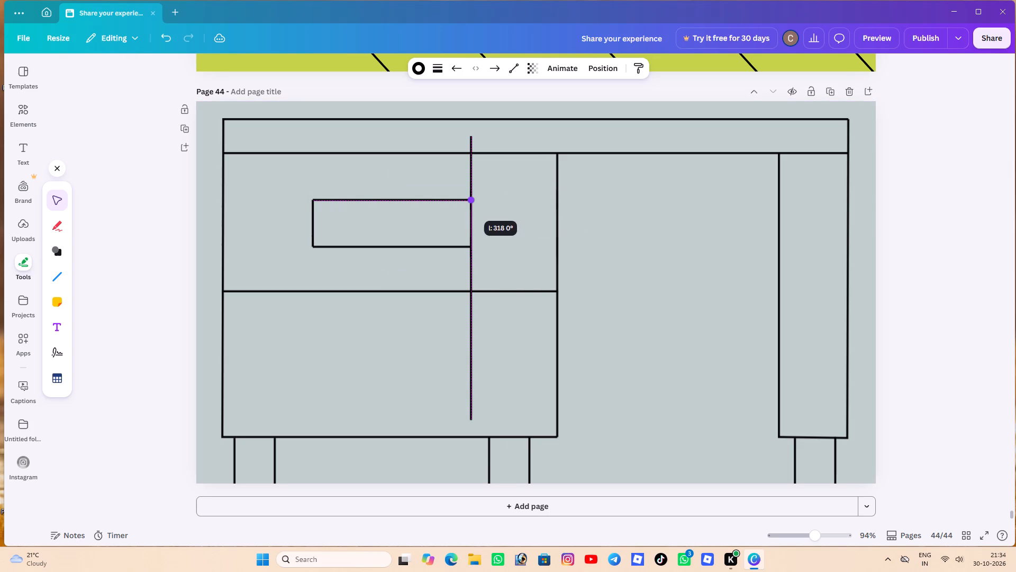
pyautogui.moveTo(467, 202); pyautogui.dragTo(469, 202)
# Shorten the right inner vertical line at both ends to close the small rectangle in the upper compartment.
pyautogui.click(469, 140)
pyautogui.moveTo(471, 132); pyautogui.dragTo(471, 133)
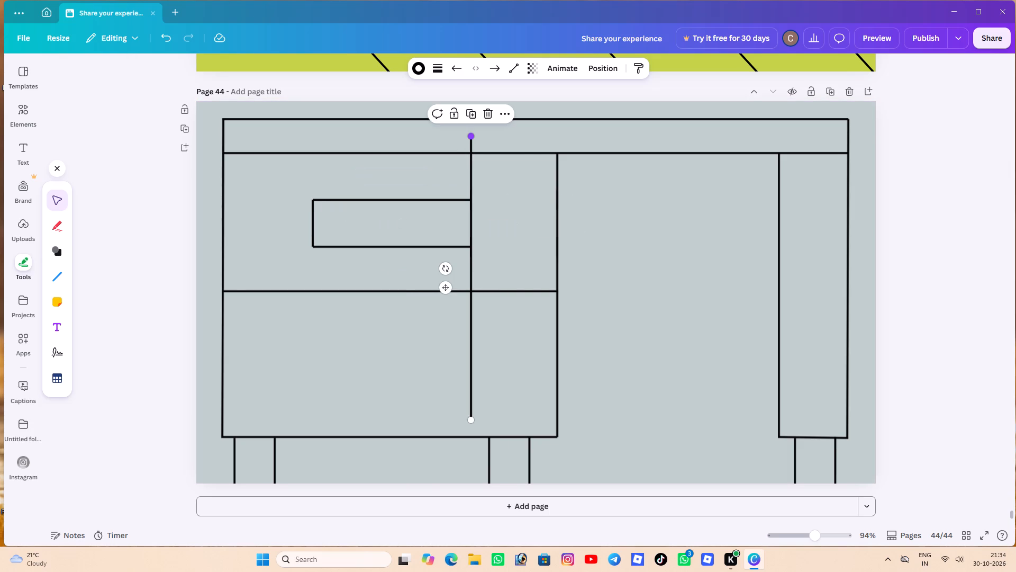
pyautogui.moveTo(471, 133); pyautogui.dragTo(474, 195)
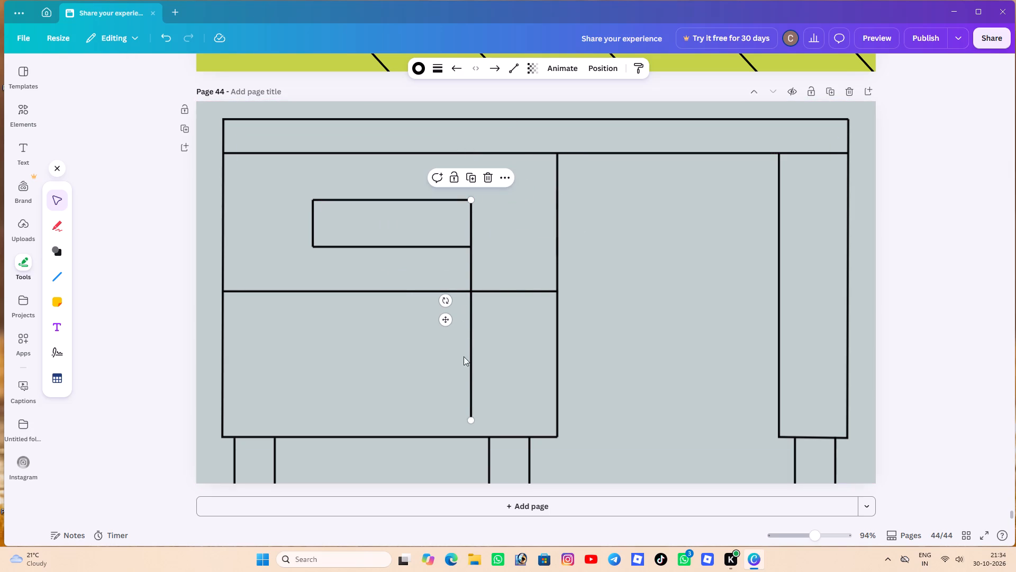
pyautogui.moveTo(469, 416); pyautogui.dragTo(464, 249)
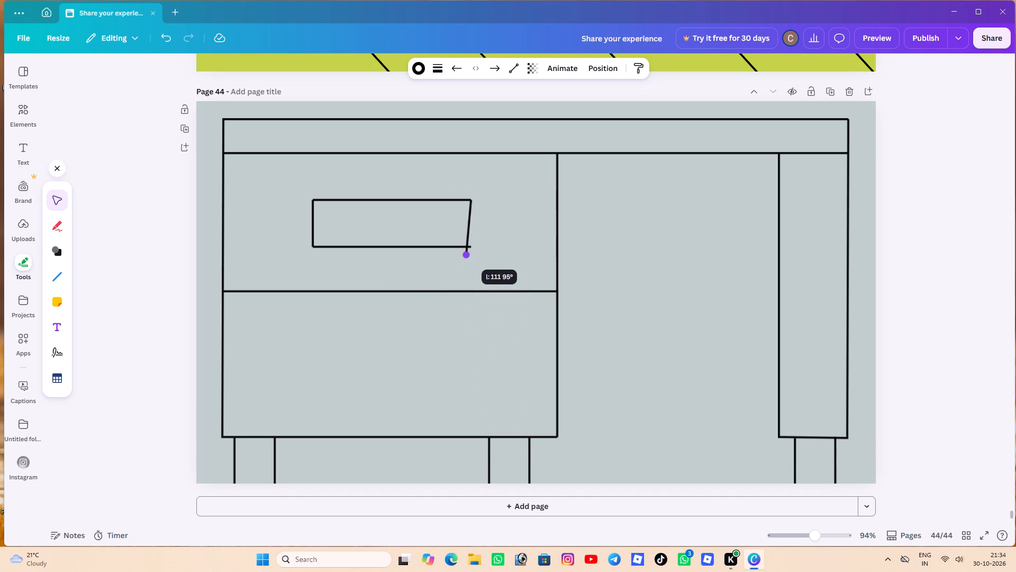
pyautogui.moveTo(464, 249); pyautogui.dragTo(467, 245)
pyautogui.click(448, 274)
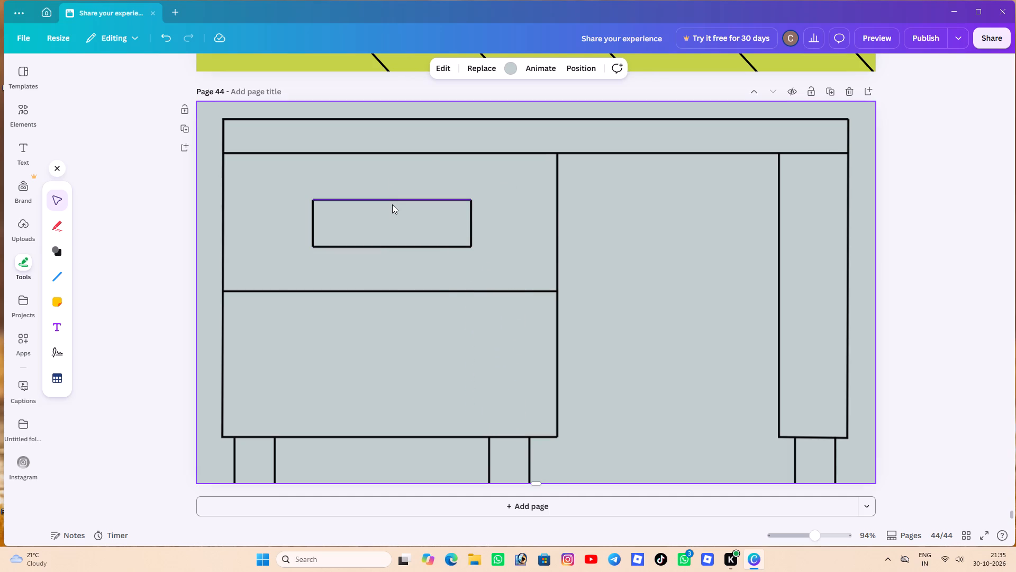
# Duplicate the small rectangle's right line and make it a diagonal joining the upper compartment's lower-left corner to the rectangle's lower-left corner.
pyautogui.click(466, 229)
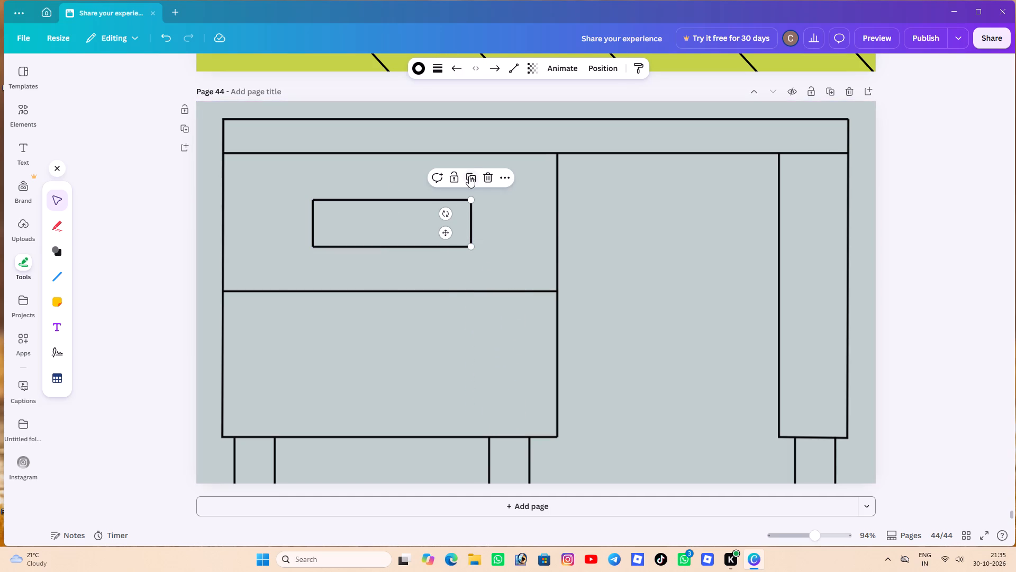
pyautogui.click(469, 176)
pyautogui.moveTo(481, 234); pyautogui.dragTo(273, 230)
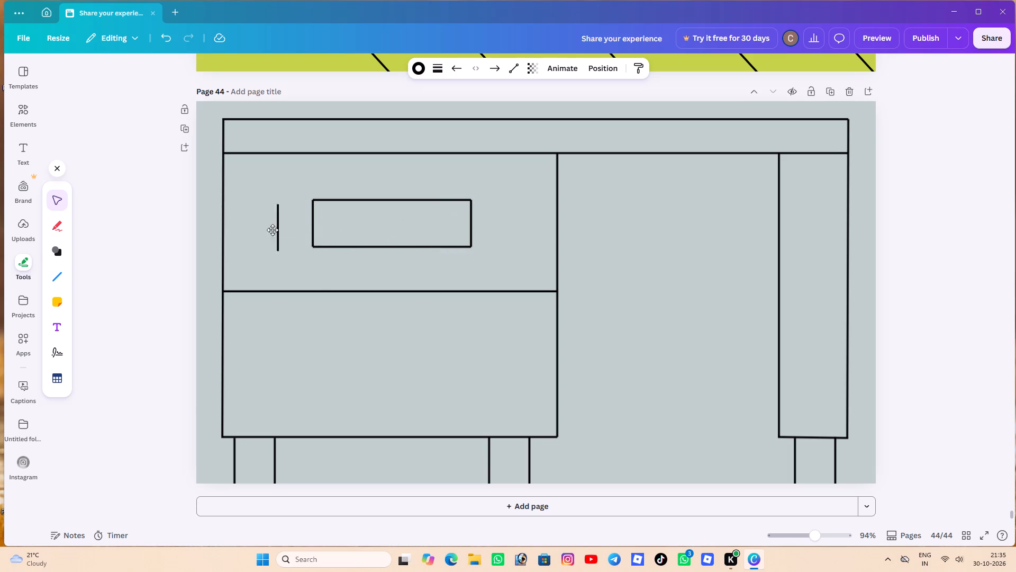
pyautogui.moveTo(273, 230); pyautogui.dragTo(223, 270)
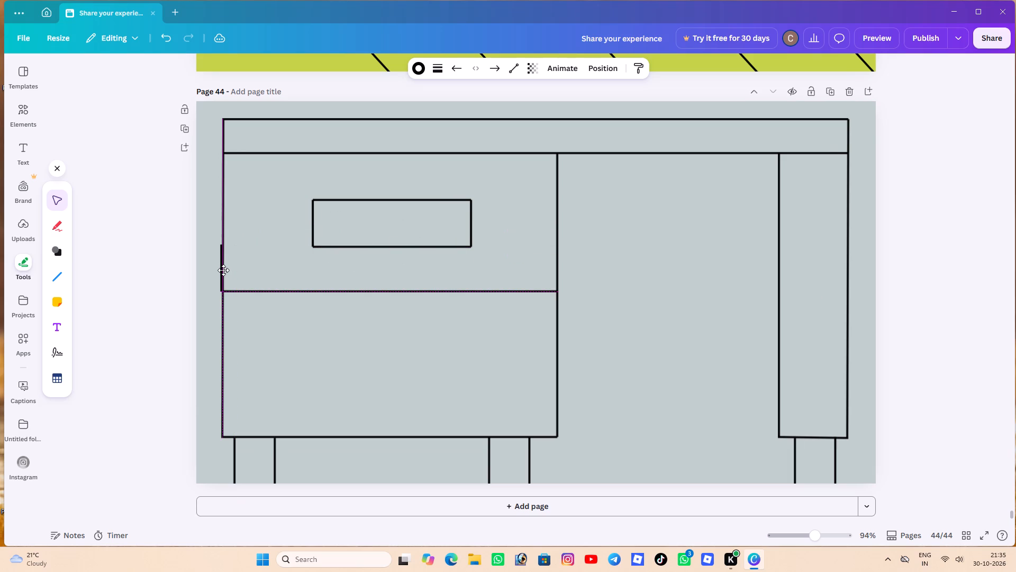
pyautogui.moveTo(223, 270); pyautogui.dragTo(225, 270)
pyautogui.moveTo(221, 244); pyautogui.dragTo(298, 255)
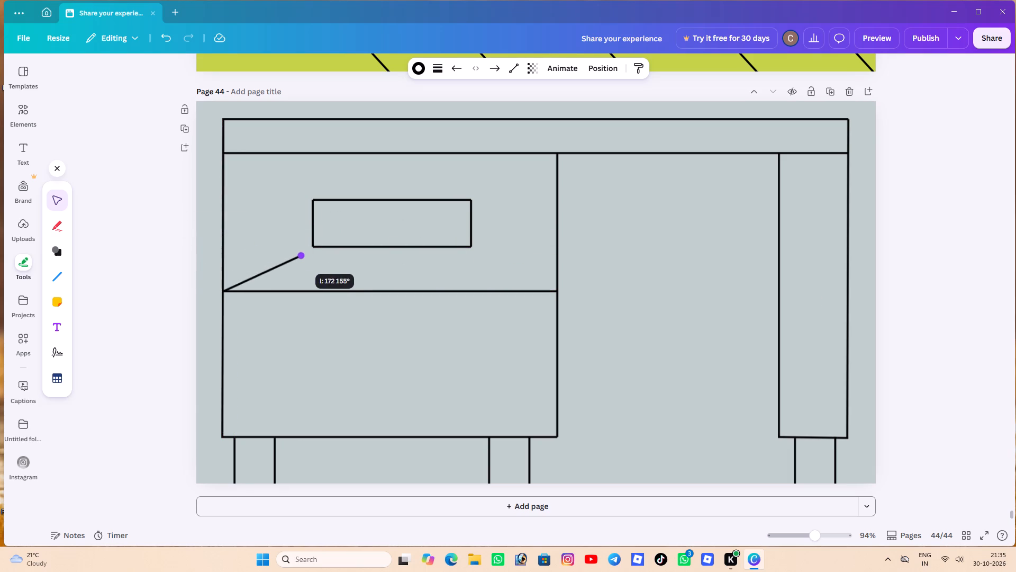
pyautogui.moveTo(298, 255); pyautogui.dragTo(311, 246)
pyautogui.click(317, 262)
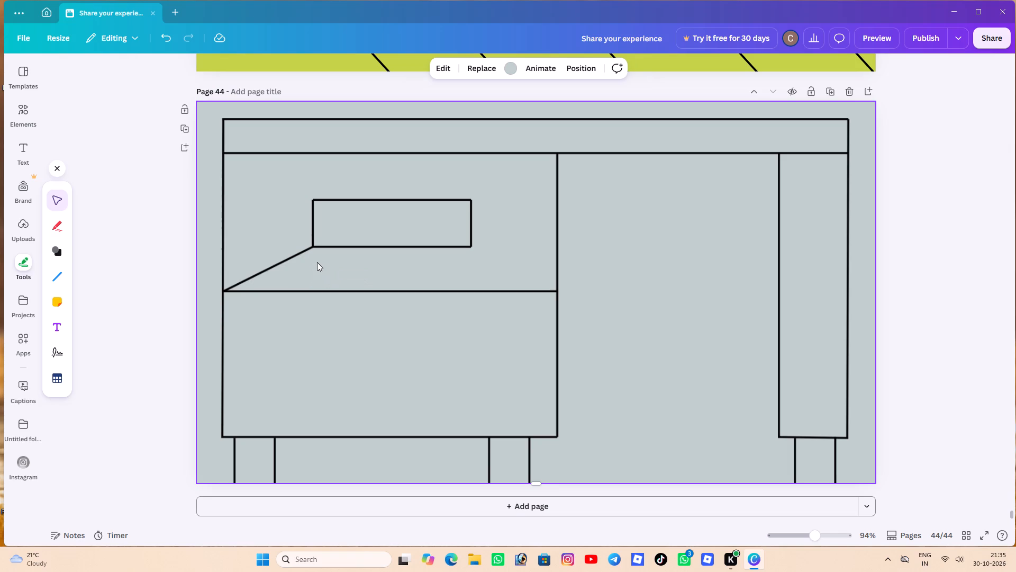
# Duplicate the lower-left diagonal and fit the copy between the small rectangle's upper-right corner and the compartment's upper-right corner.
pyautogui.click(289, 251)
pyautogui.click(269, 221)
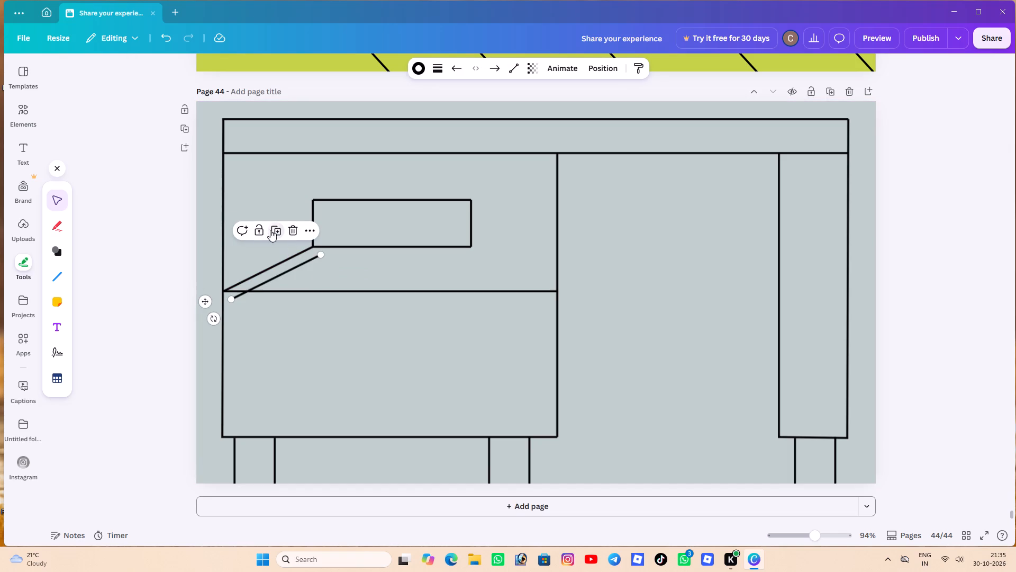
pyautogui.moveTo(285, 269); pyautogui.dragTo(525, 165)
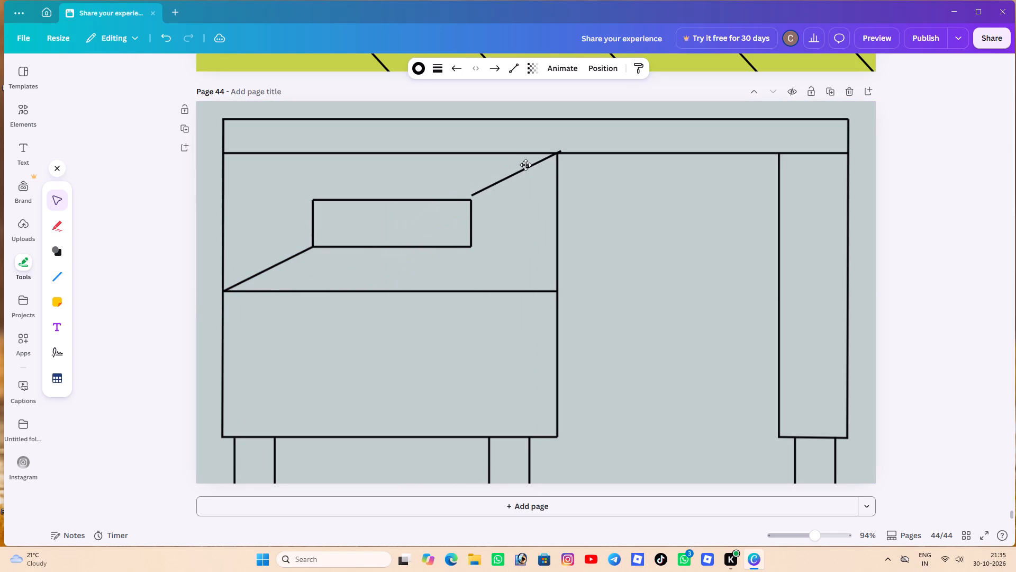
pyautogui.moveTo(525, 165); pyautogui.dragTo(523, 168)
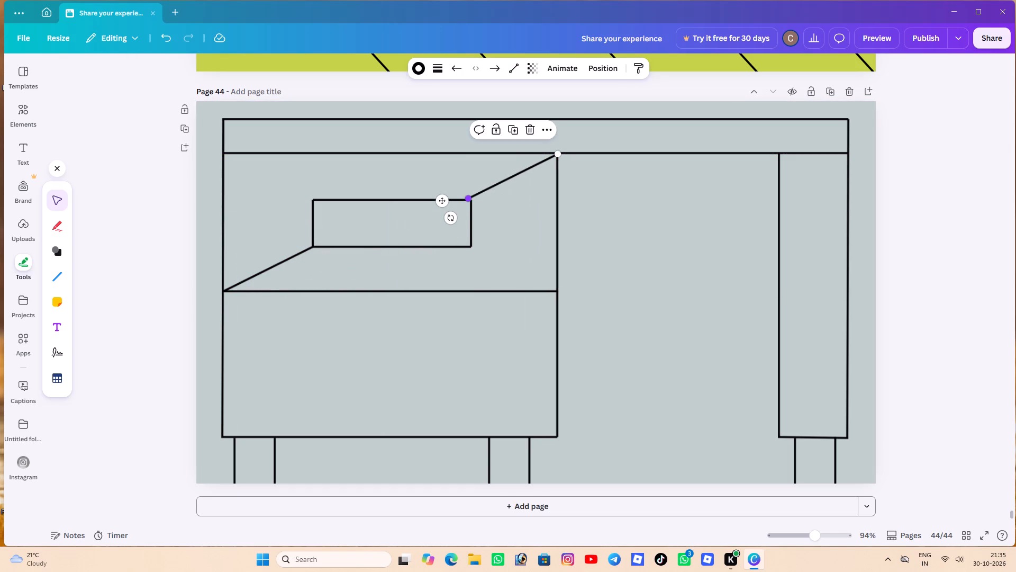
pyautogui.moveTo(472, 199); pyautogui.dragTo(477, 201)
# Duplicate the small rectangle's right line and make it a diagonal joining the upper-left corners of the rectangle and the compartment.
pyautogui.click(477, 218)
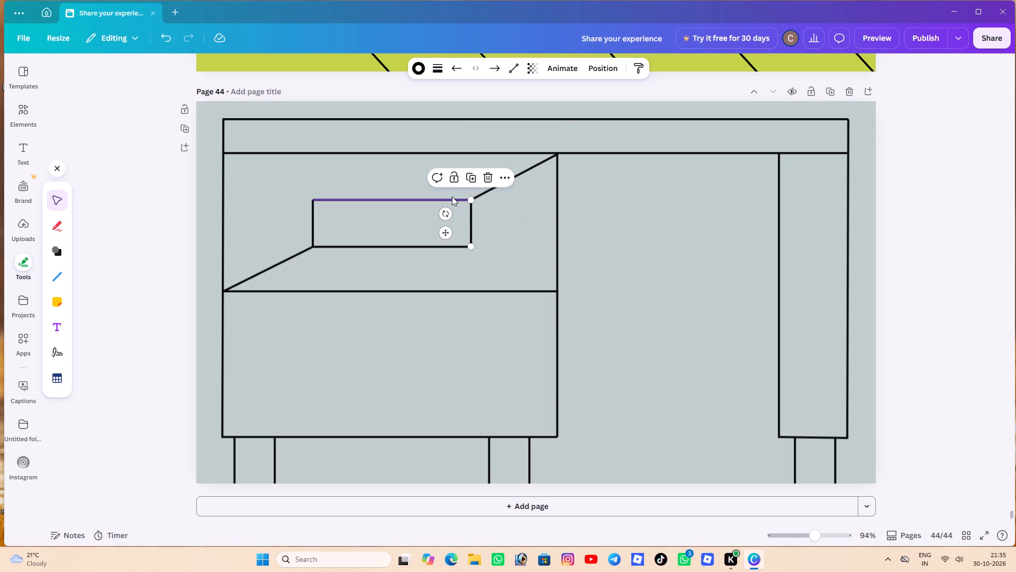
pyautogui.click(470, 177)
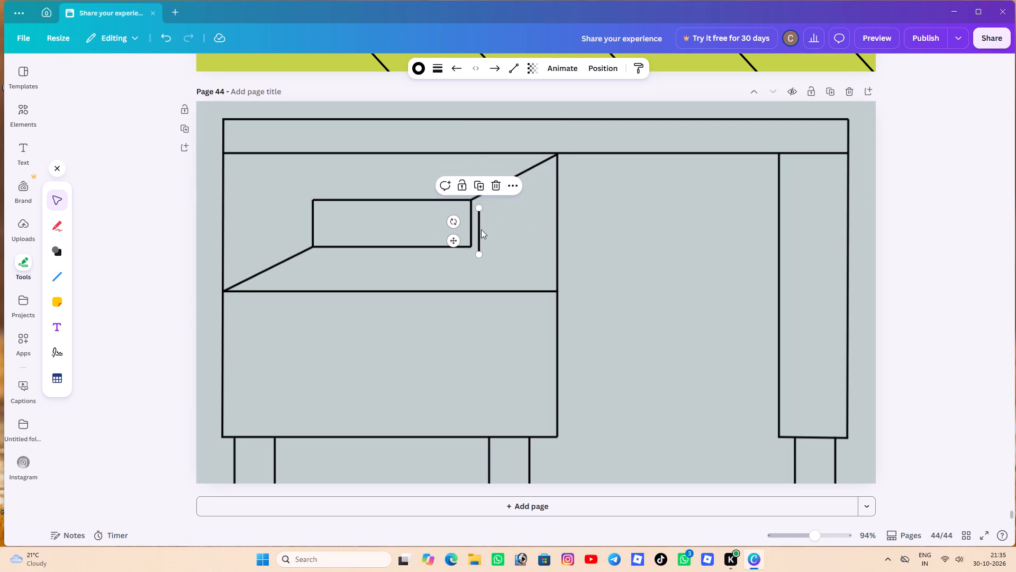
pyautogui.moveTo(478, 207); pyautogui.dragTo(312, 191)
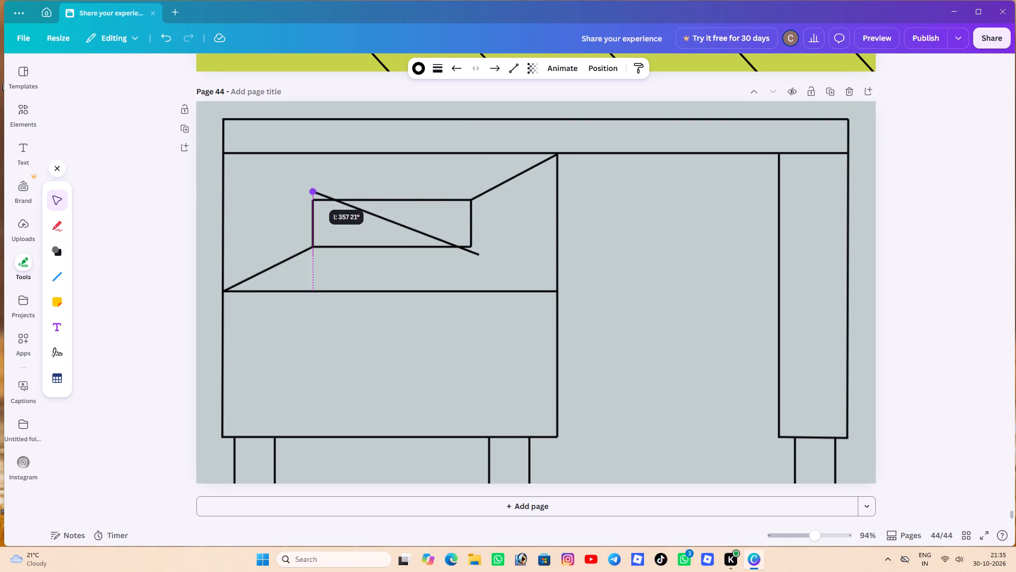
pyautogui.moveTo(312, 191); pyautogui.dragTo(312, 198)
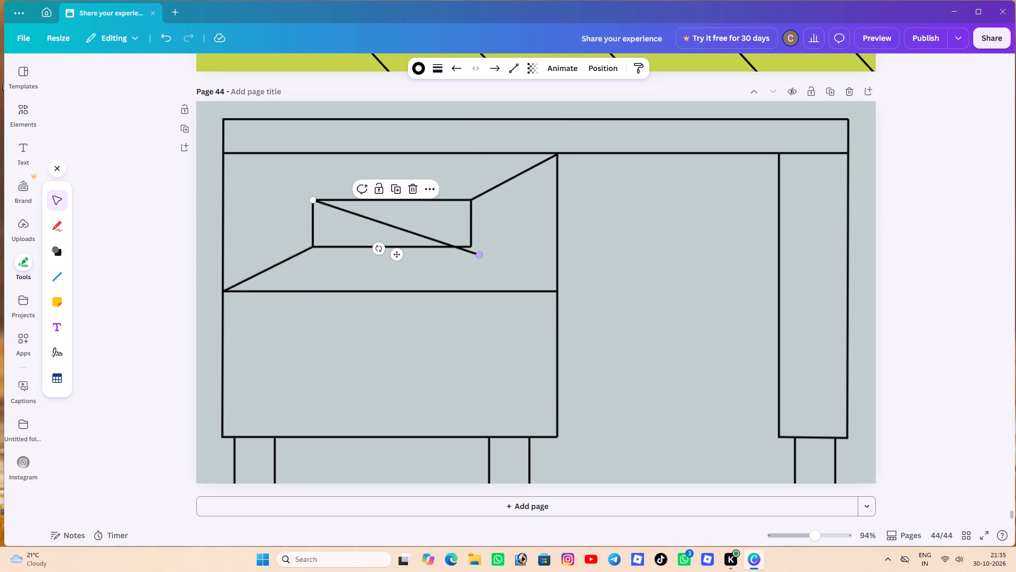
pyautogui.moveTo(480, 251); pyautogui.dragTo(229, 152)
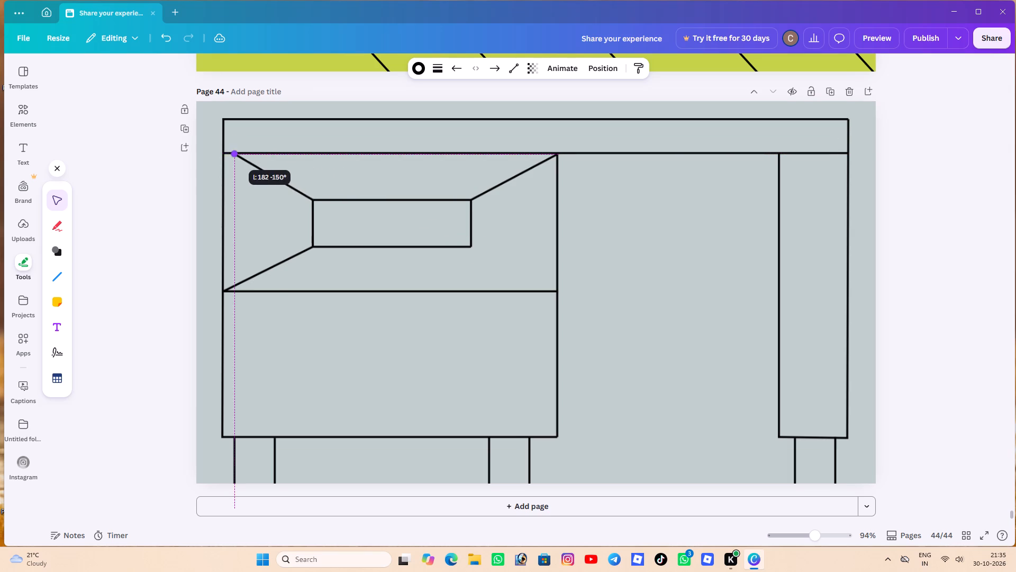
pyautogui.moveTo(229, 152); pyautogui.dragTo(227, 152)
# Duplicate the upper-left diagonal and fit the copy between the small rectangle's lower-right corner and the compartment's lower-right corner.
pyautogui.click(268, 126)
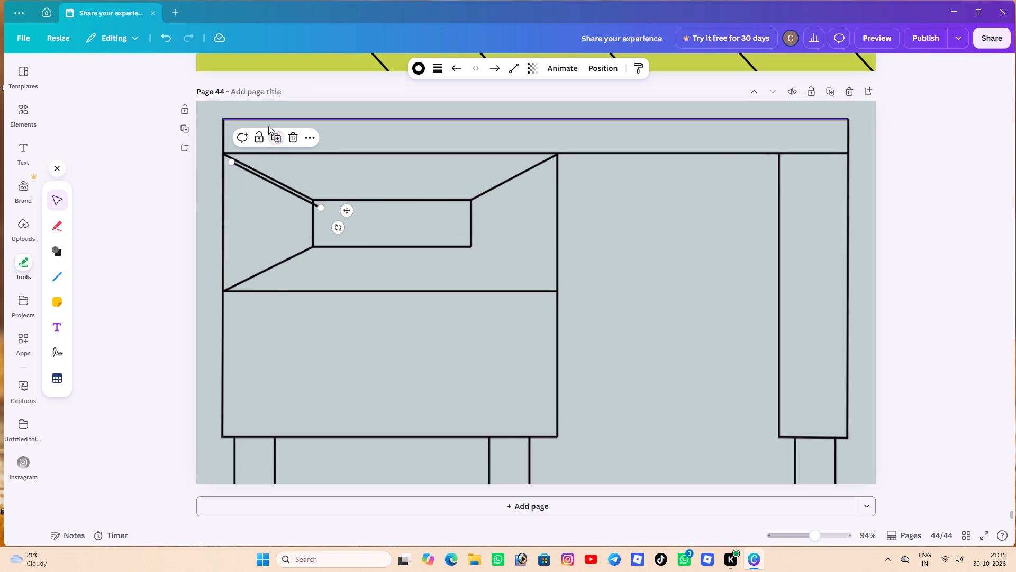
pyautogui.moveTo(277, 192); pyautogui.dragTo(576, 298)
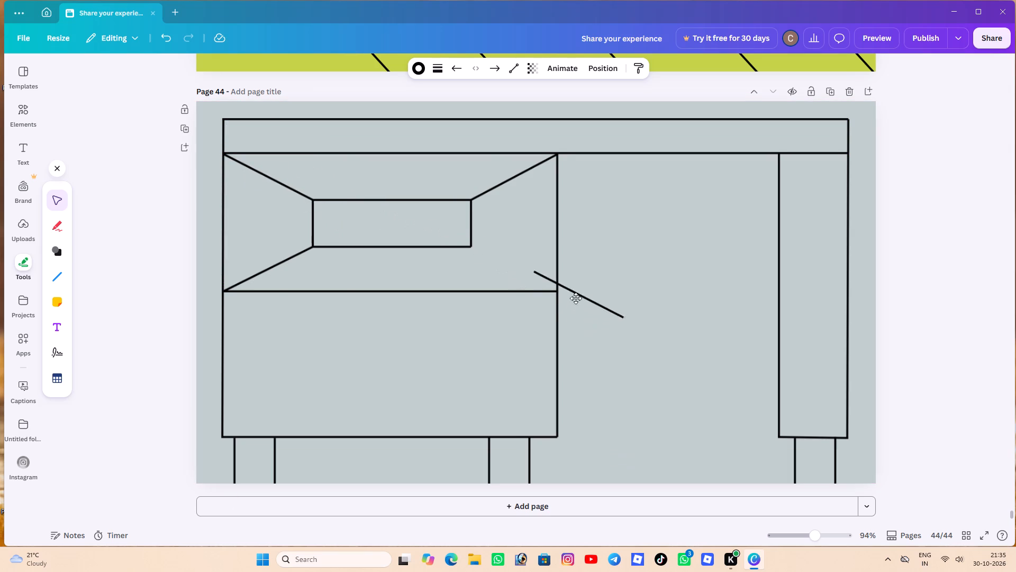
pyautogui.moveTo(576, 298); pyautogui.dragTo(520, 276)
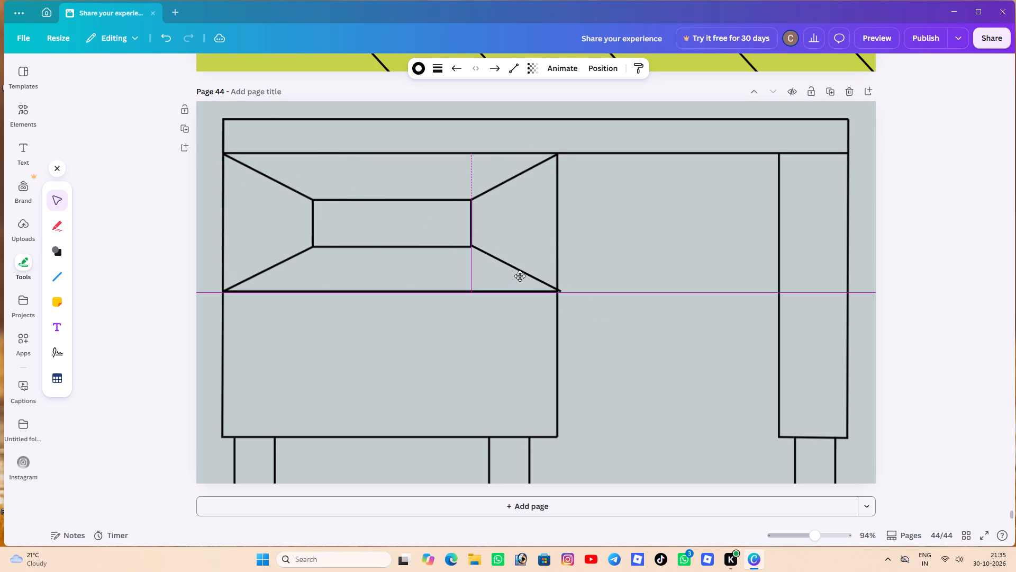
pyautogui.moveTo(520, 276); pyautogui.dragTo(519, 276)
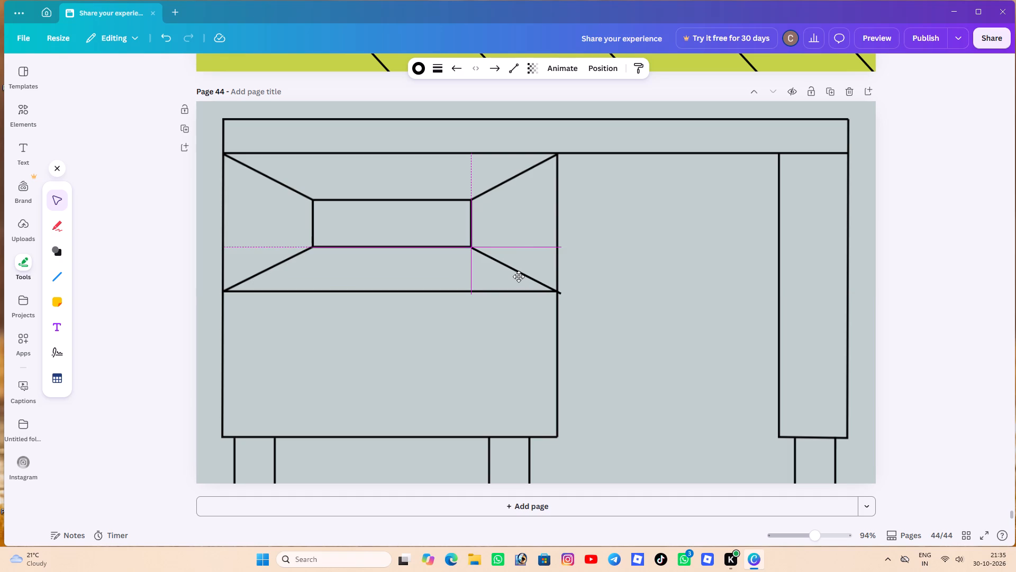
pyautogui.moveTo(519, 276); pyautogui.dragTo(517, 276)
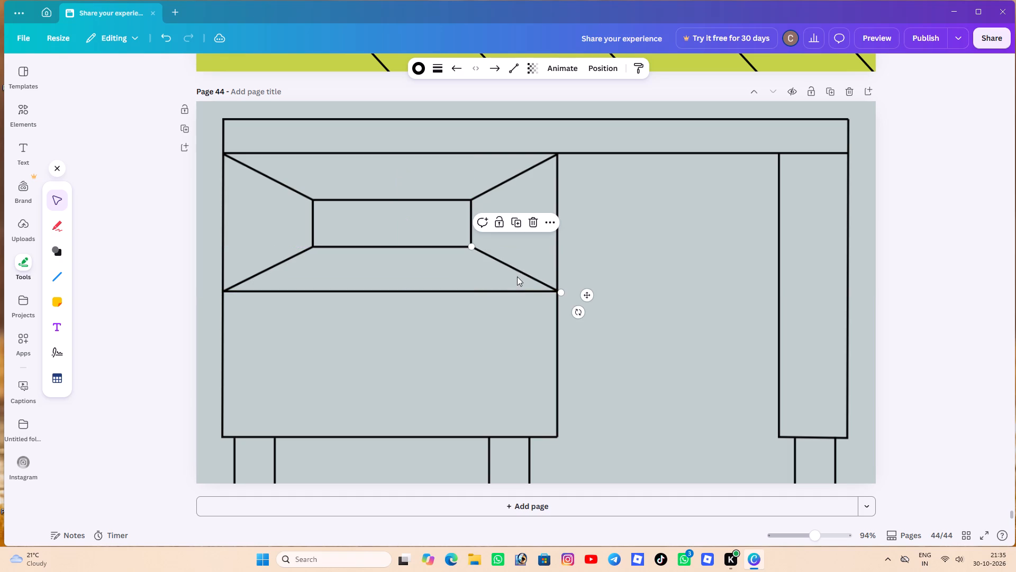
pyautogui.moveTo(561, 294); pyautogui.dragTo(556, 290)
pyautogui.click(458, 266)
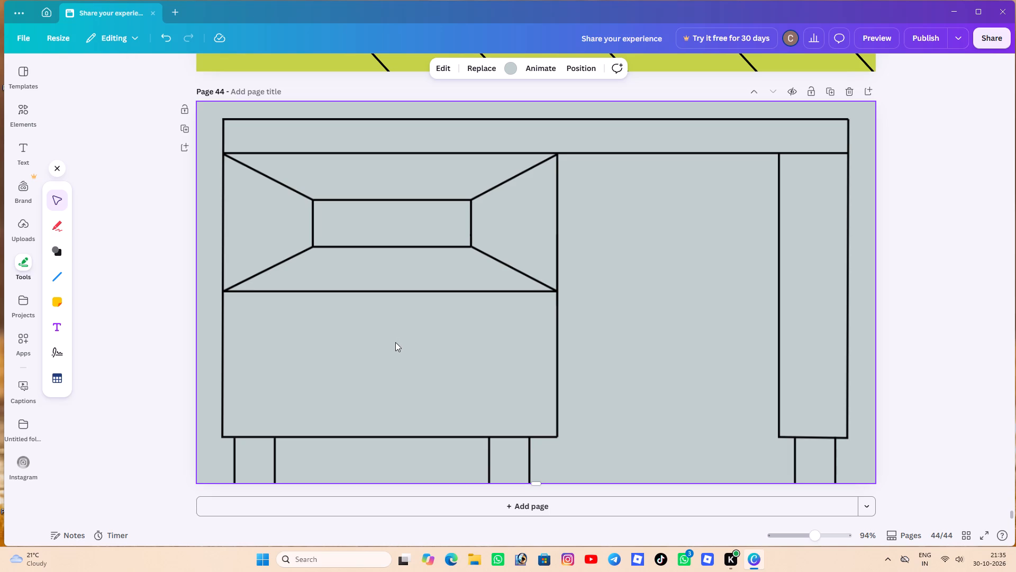
# Duplicate the wide section's right vertical line twice, placing one copy just right of it and one just left of the narrow section.
pyautogui.click(557, 310)
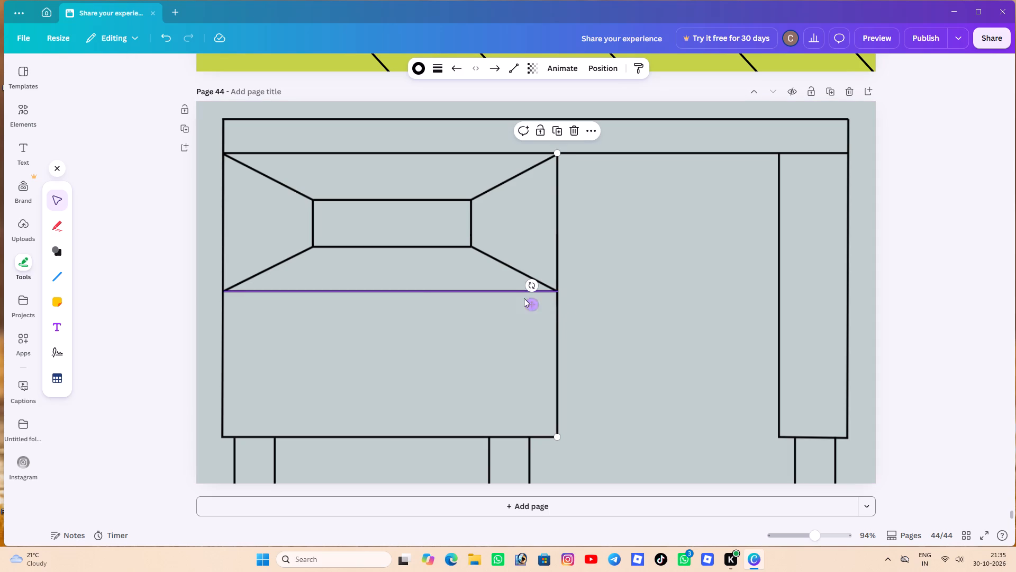
pyautogui.click(556, 128)
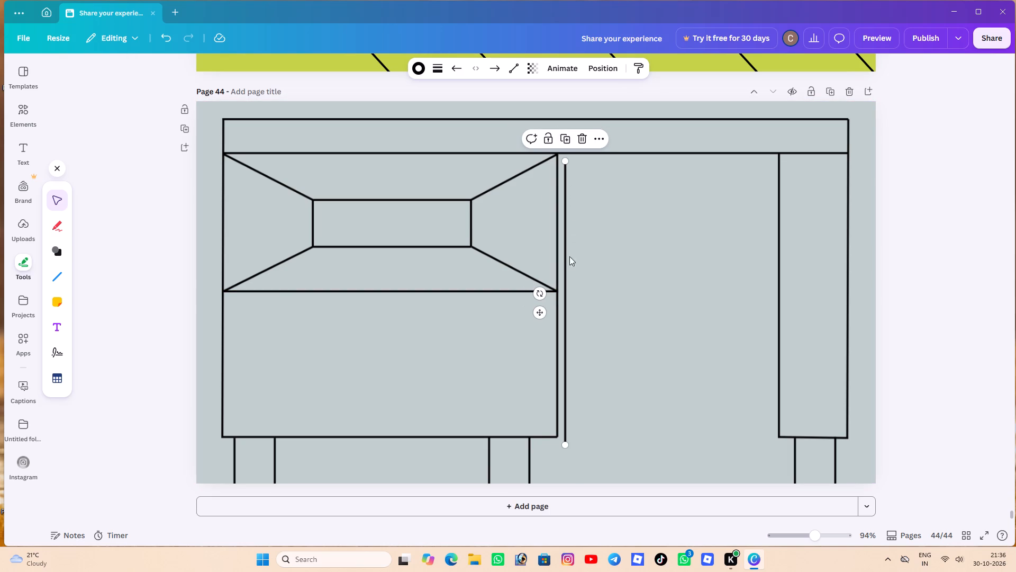
pyautogui.moveTo(564, 264); pyautogui.dragTo(576, 258)
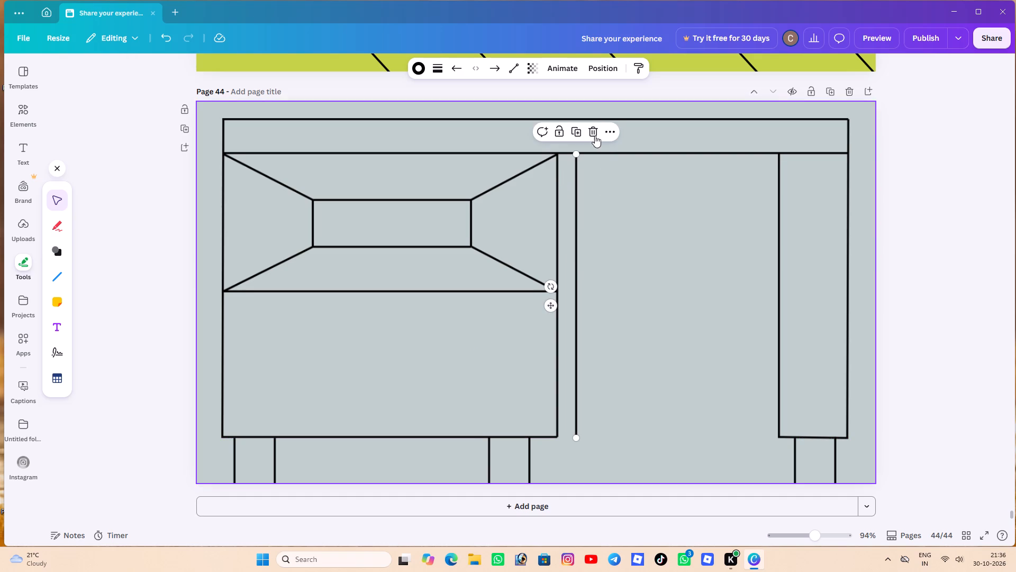
pyautogui.click(574, 131)
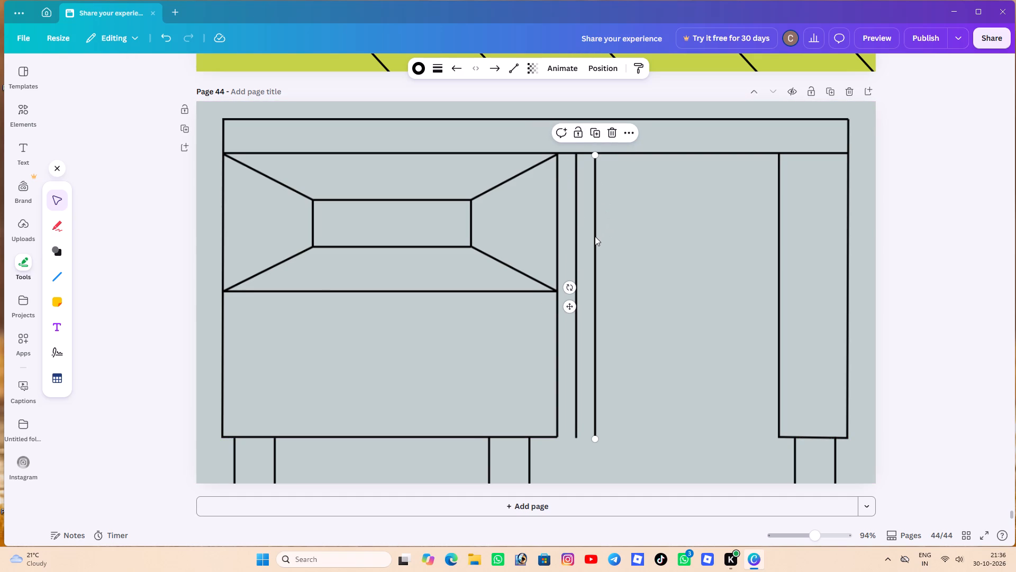
pyautogui.moveTo(595, 236); pyautogui.dragTo(768, 235)
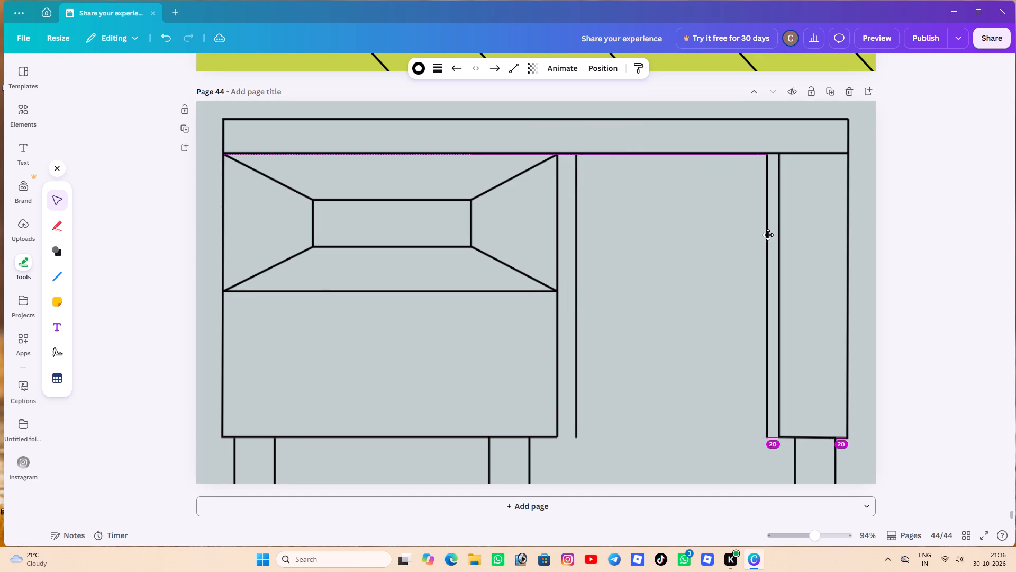
pyautogui.moveTo(768, 235); pyautogui.dragTo(755, 233)
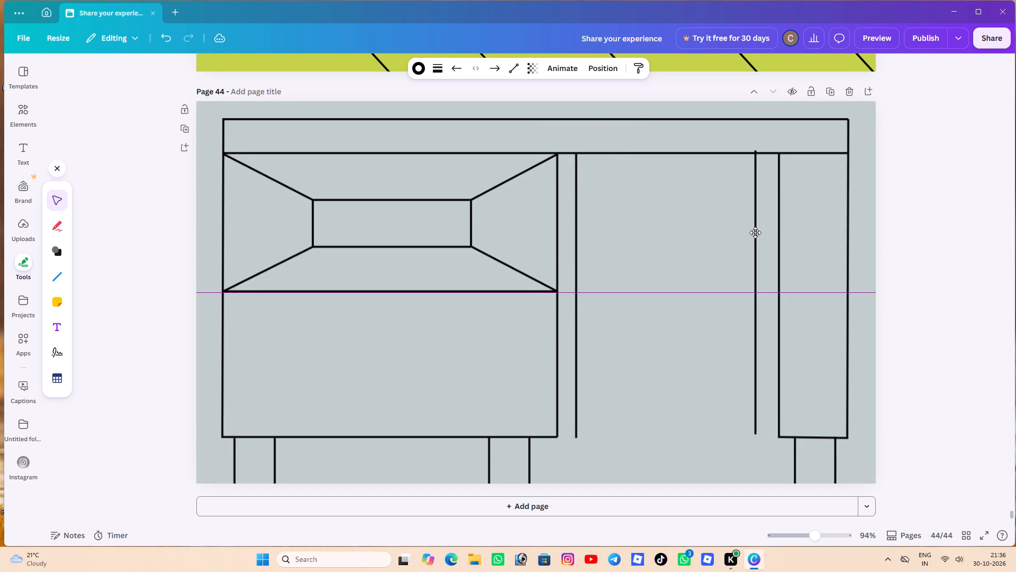
pyautogui.moveTo(755, 233); pyautogui.dragTo(758, 235)
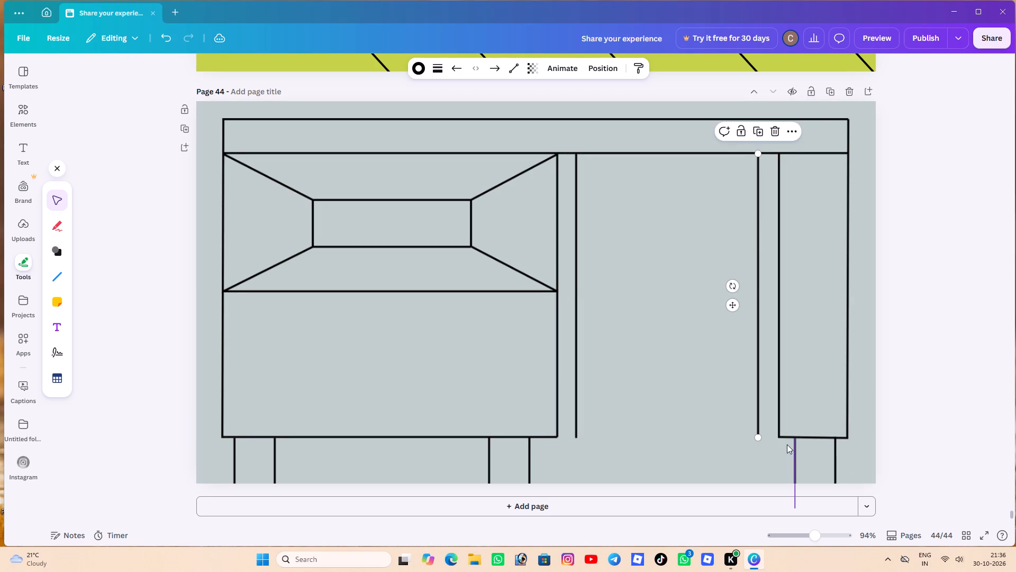
# Extend the narrow section's bottom line leftward to the new vertical line, closing the thin side strip.
pyautogui.click(787, 436)
pyautogui.click(781, 439)
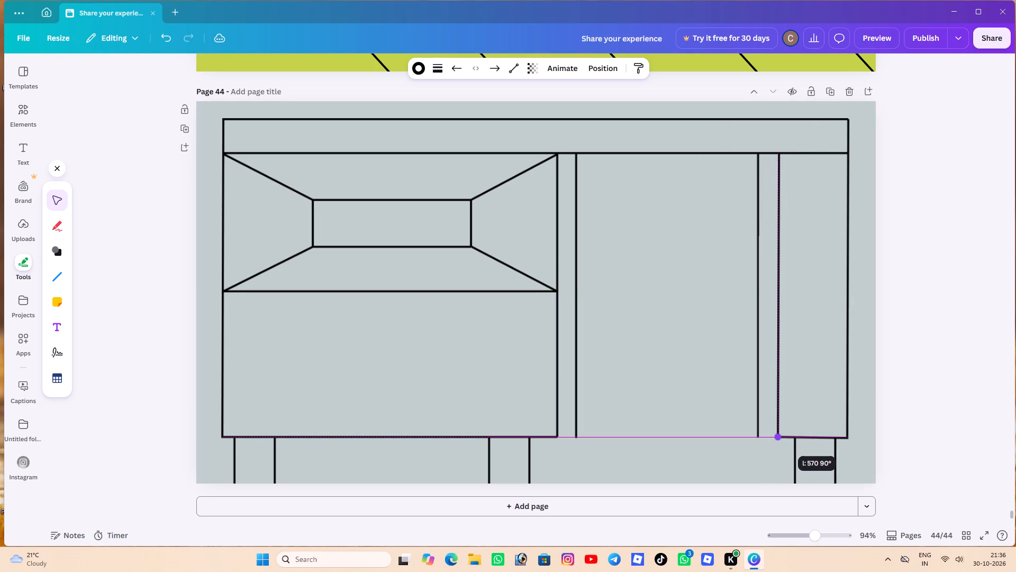
pyautogui.click(814, 436)
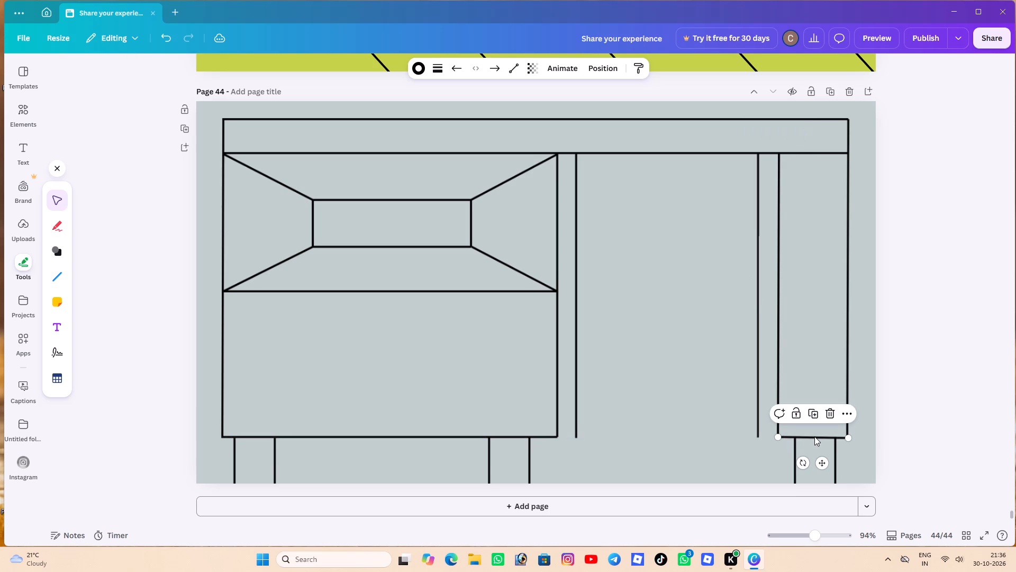
pyautogui.click(814, 436)
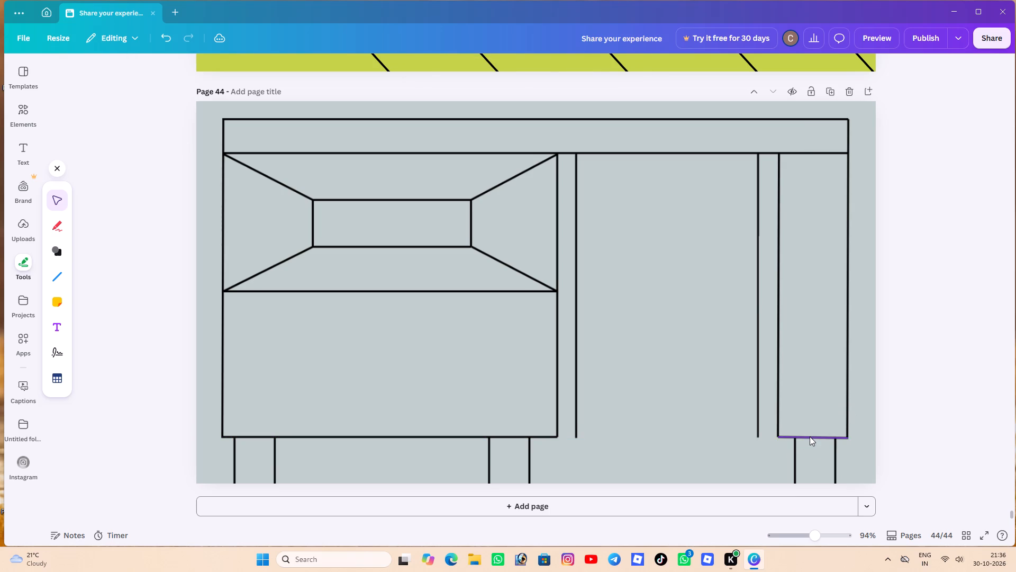
pyautogui.click(810, 436)
pyautogui.moveTo(777, 439); pyautogui.dragTo(771, 438)
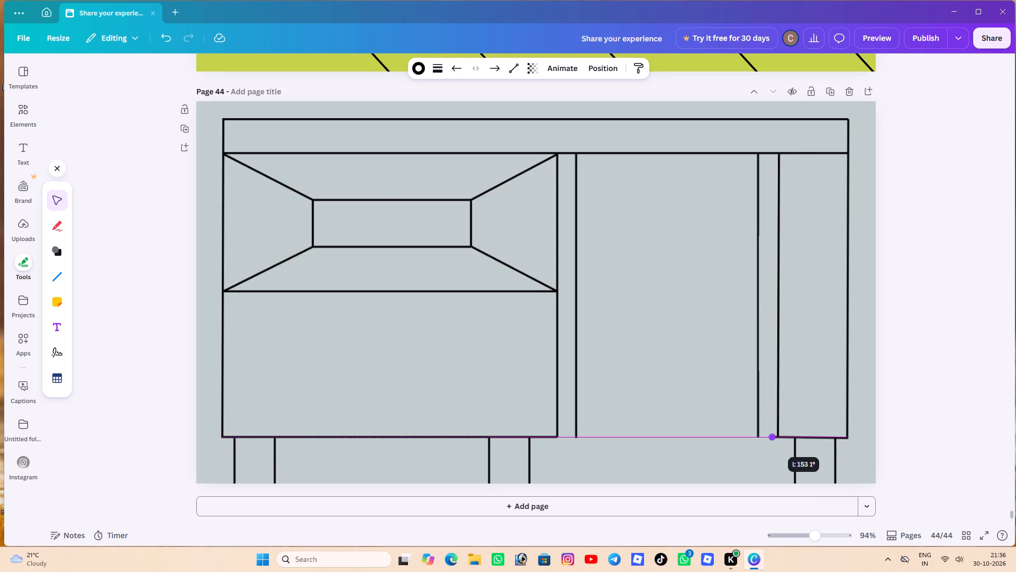
pyautogui.moveTo(771, 438); pyautogui.dragTo(755, 439)
pyautogui.click(721, 452)
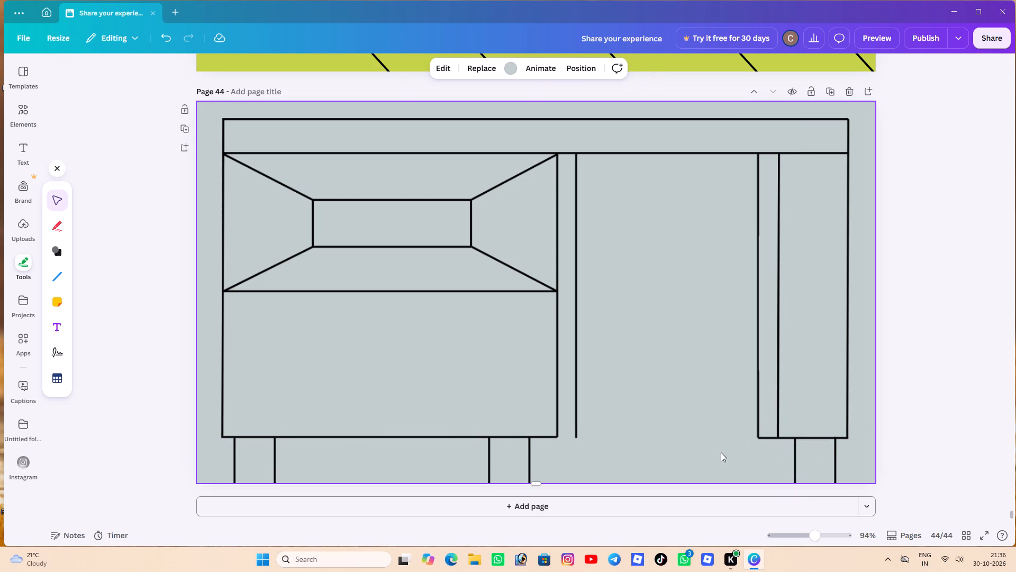
# Extend the wide section's bottom line rightward to the new vertical line, closing its thin side strip.
pyautogui.click(551, 438)
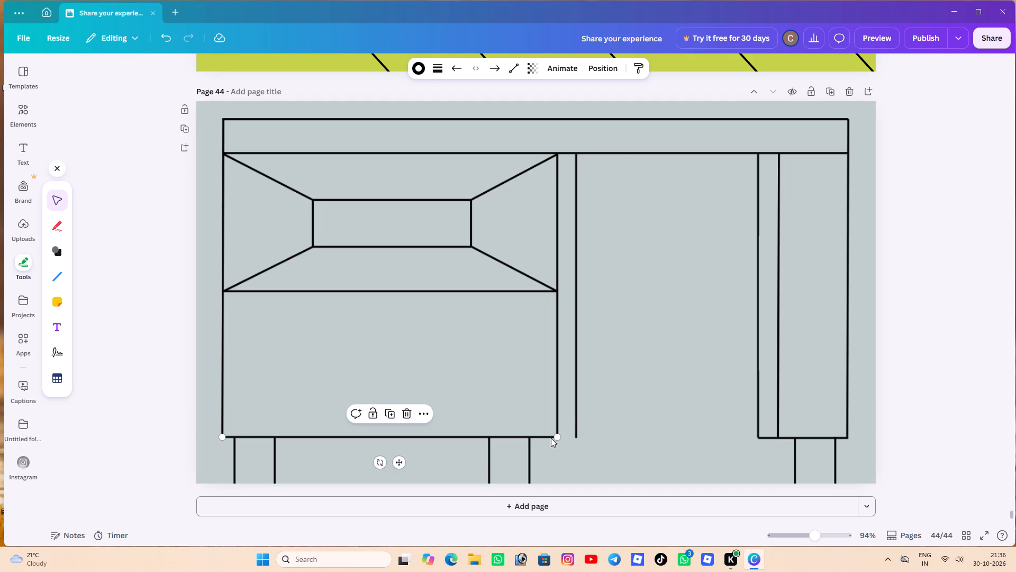
pyautogui.moveTo(556, 438); pyautogui.dragTo(577, 438)
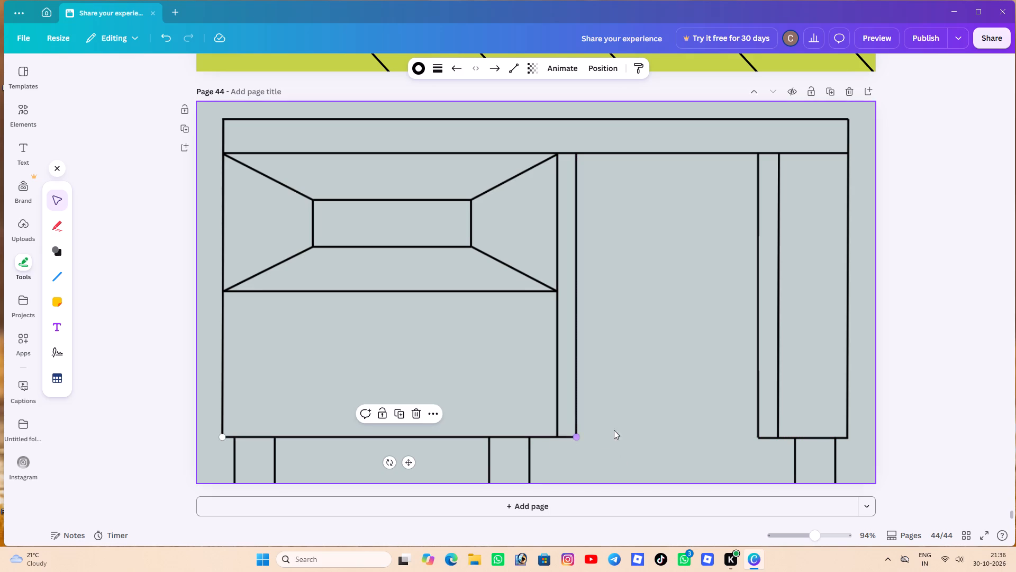
pyautogui.click(622, 422)
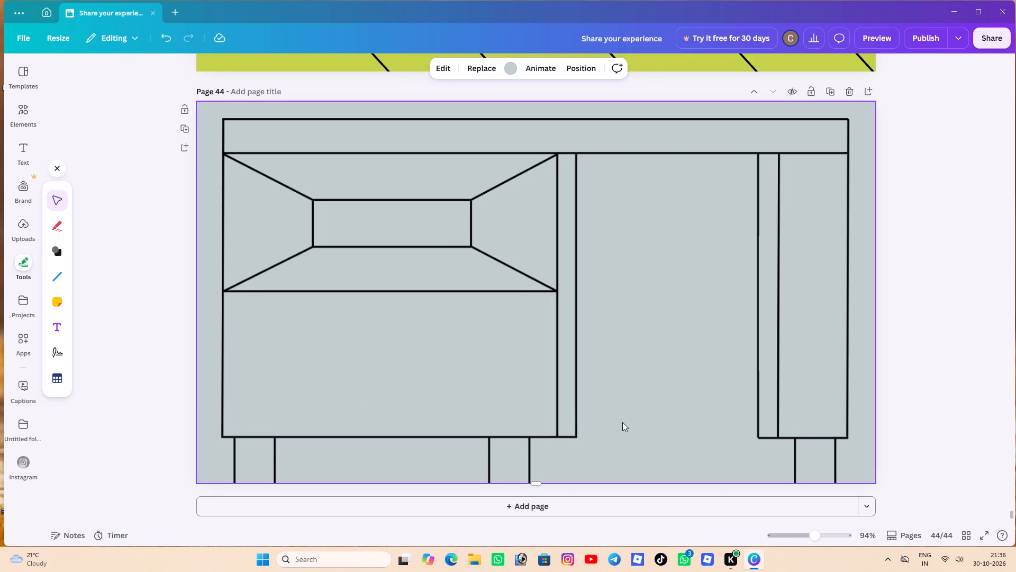
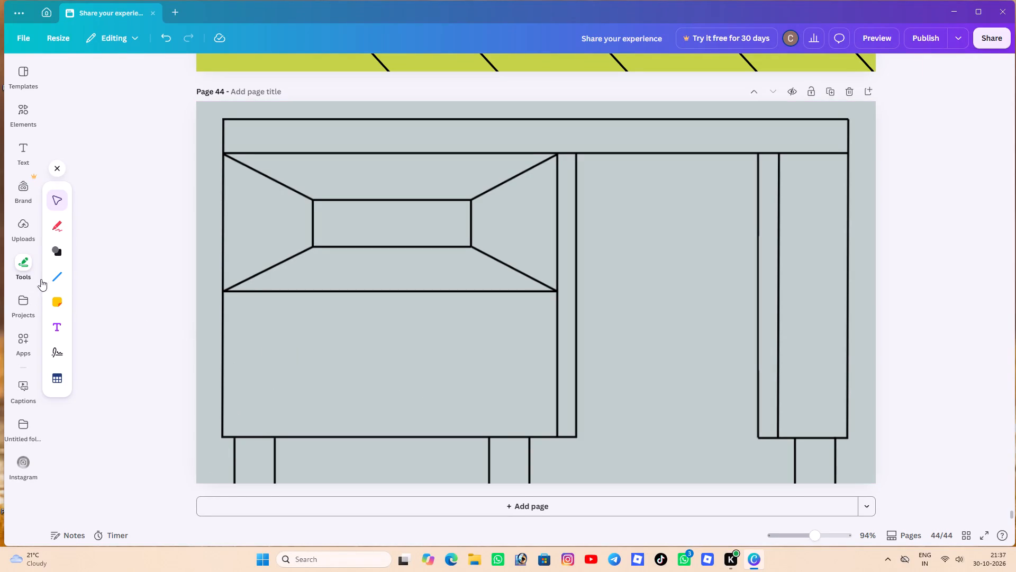
# Add a square shape to the page and fill it with the 90° linear gradient from #000000 to #ffffff.
pyautogui.click(58, 249)
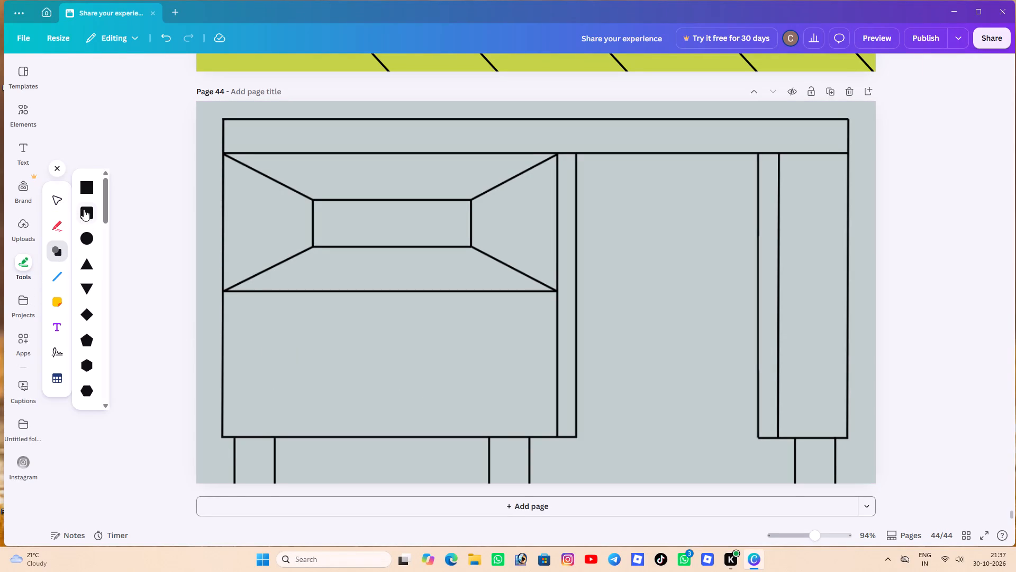
pyautogui.click(90, 190)
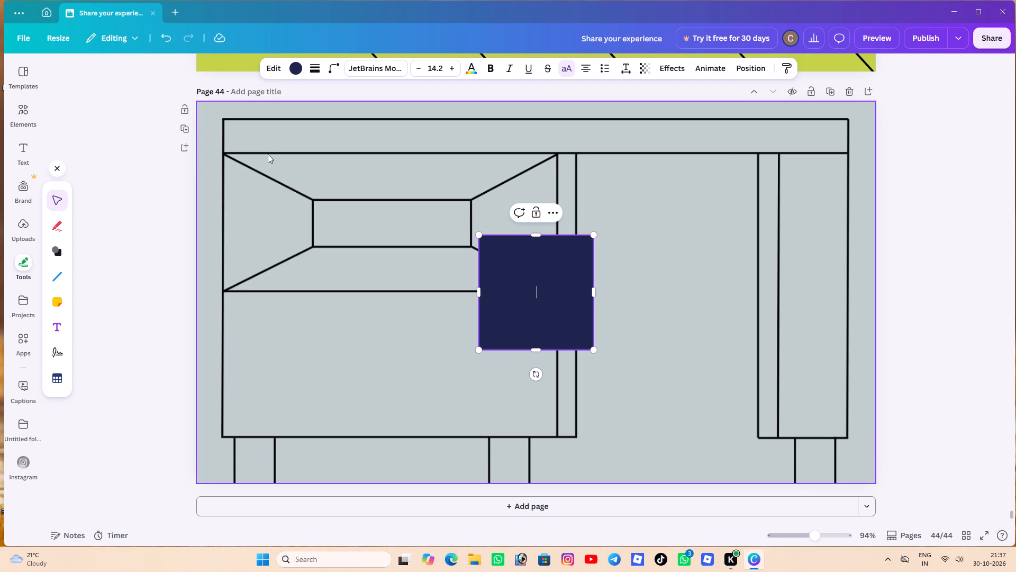
pyautogui.click(292, 70)
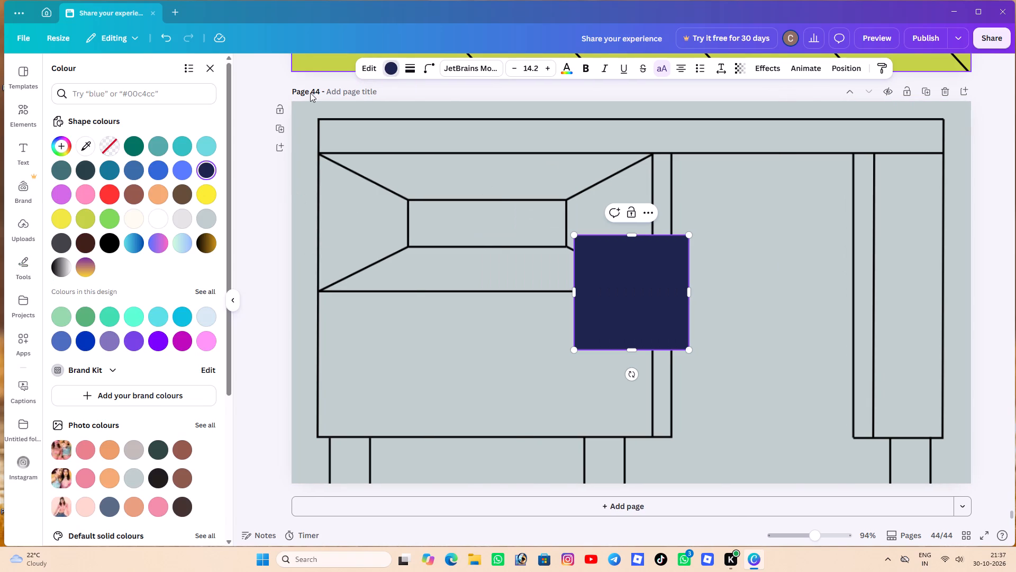
pyautogui.click(63, 263)
# Fit the black-to-white square inside the wide section's lower compartment, stretching it to about 657 × 272 with a thin margin.
pyautogui.moveTo(638, 278); pyautogui.dragTo(600, 274)
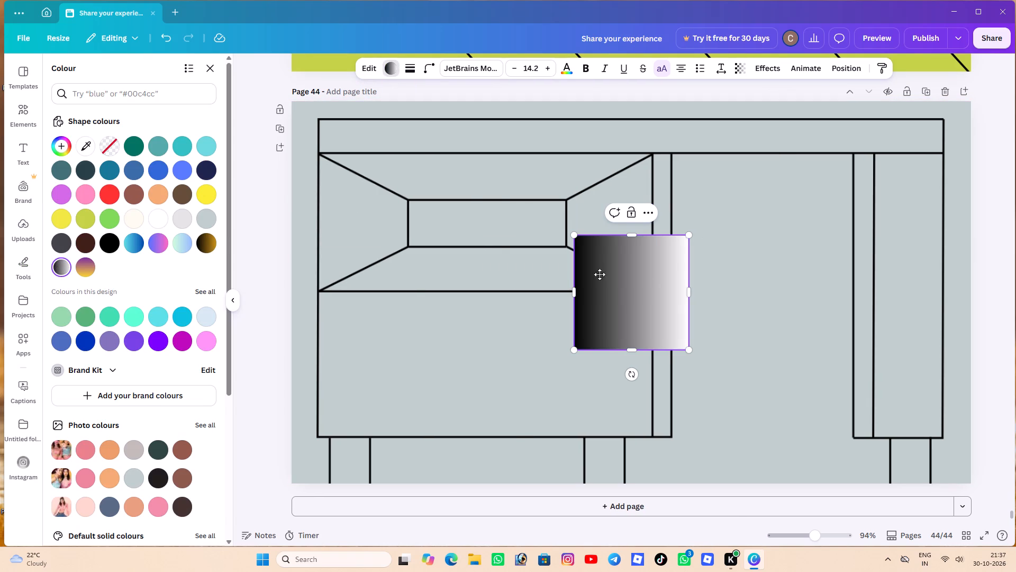
pyautogui.moveTo(600, 274); pyautogui.dragTo(385, 343)
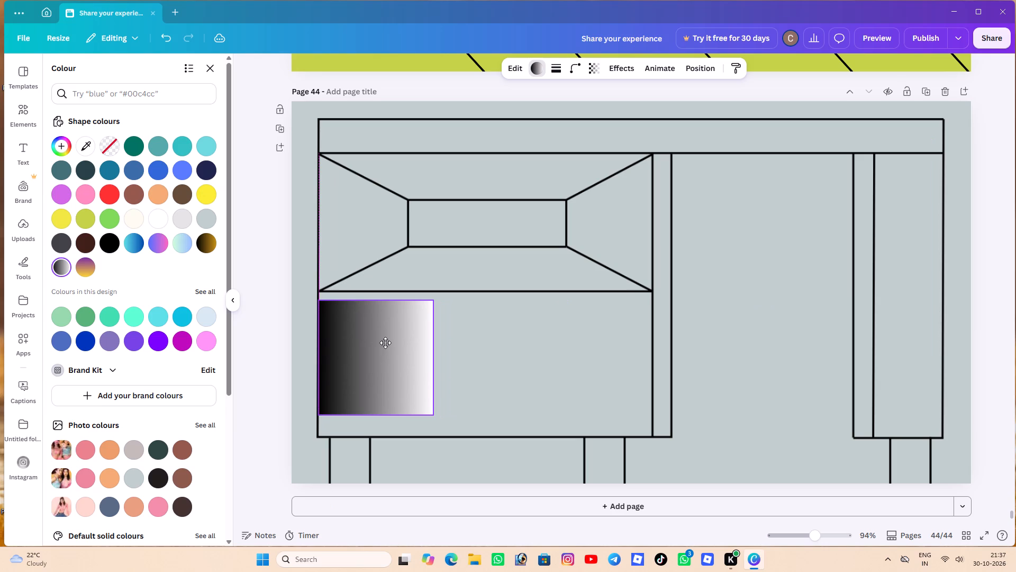
pyautogui.moveTo(385, 343); pyautogui.dragTo(388, 341)
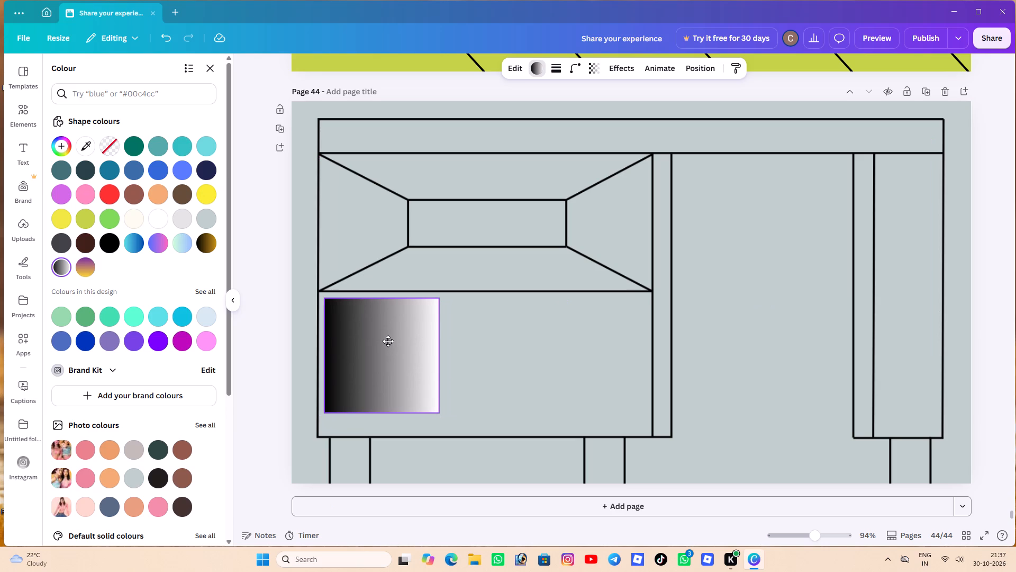
pyautogui.moveTo(388, 341); pyautogui.dragTo(385, 341)
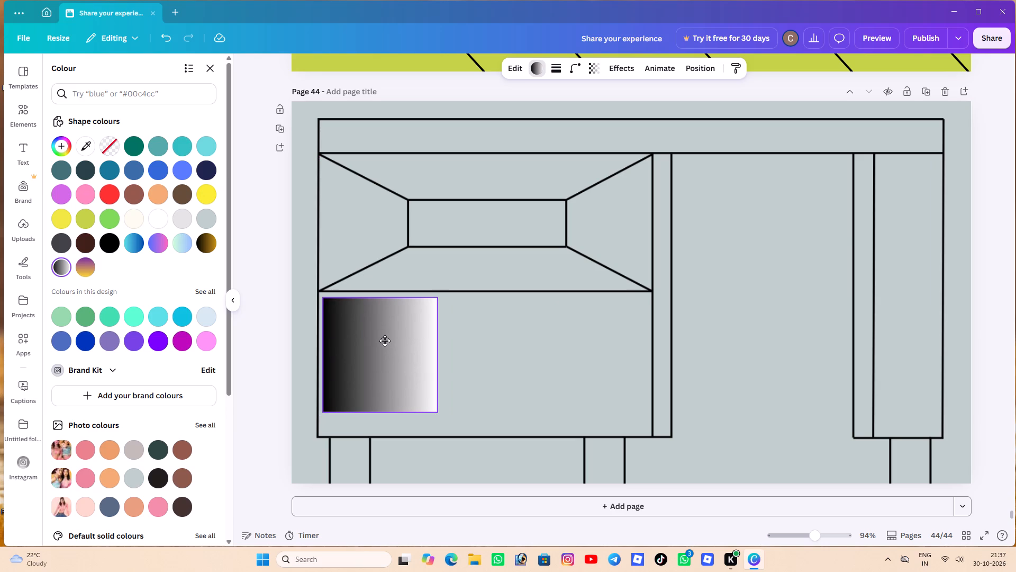
pyautogui.moveTo(385, 341); pyautogui.dragTo(386, 339)
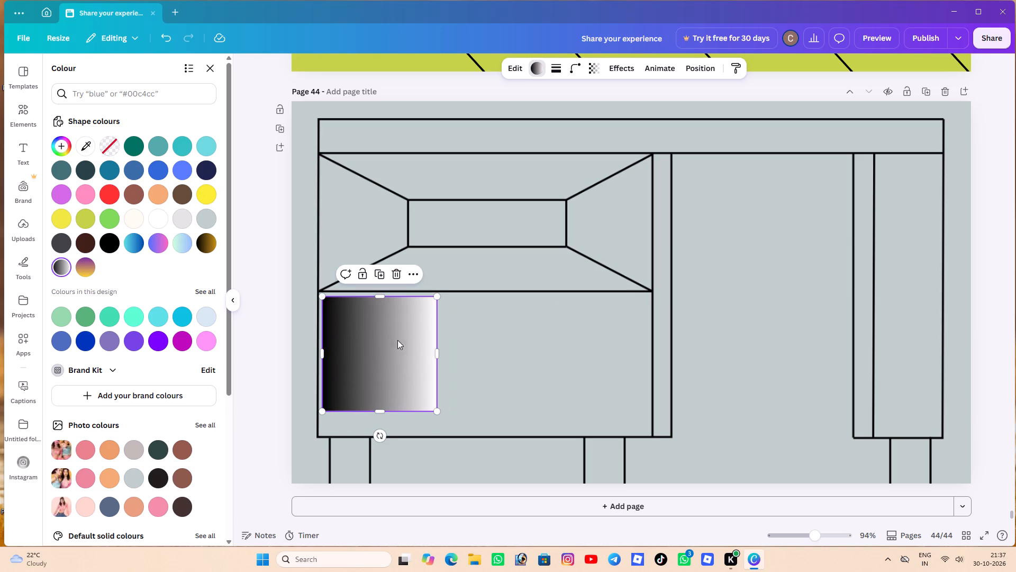
pyautogui.moveTo(434, 353); pyautogui.dragTo(644, 387)
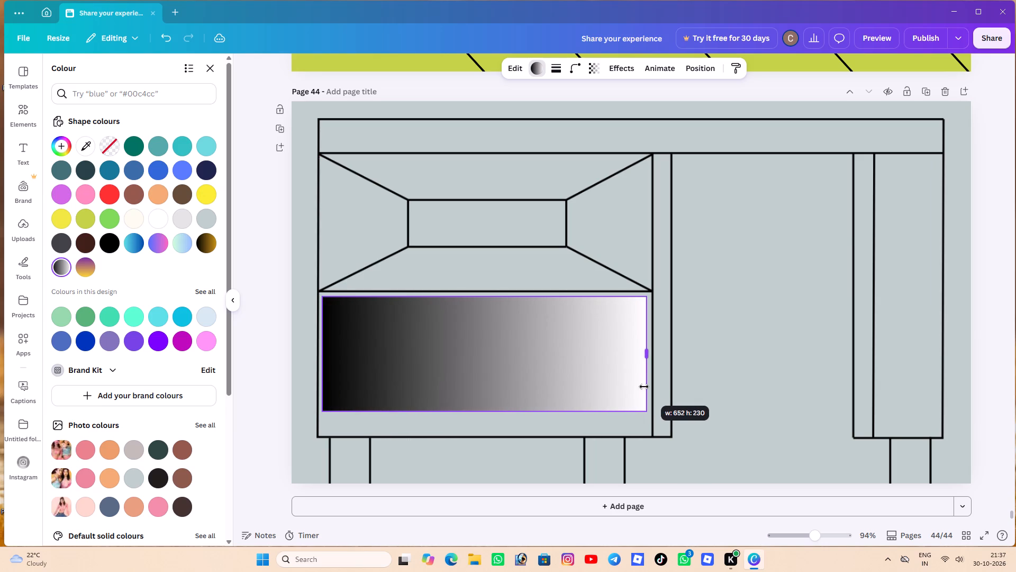
pyautogui.moveTo(644, 387); pyautogui.dragTo(647, 387)
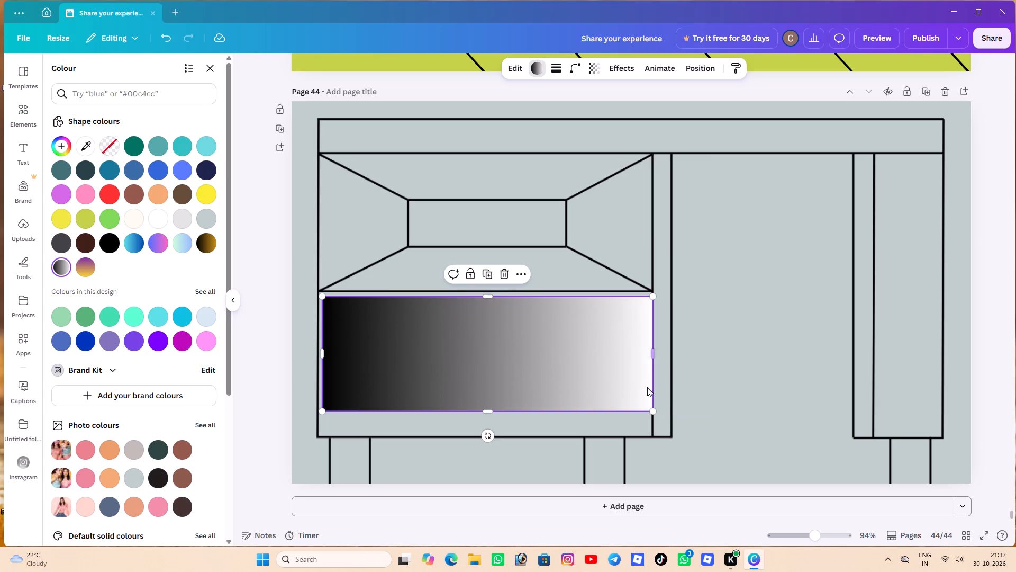
pyautogui.click(652, 363)
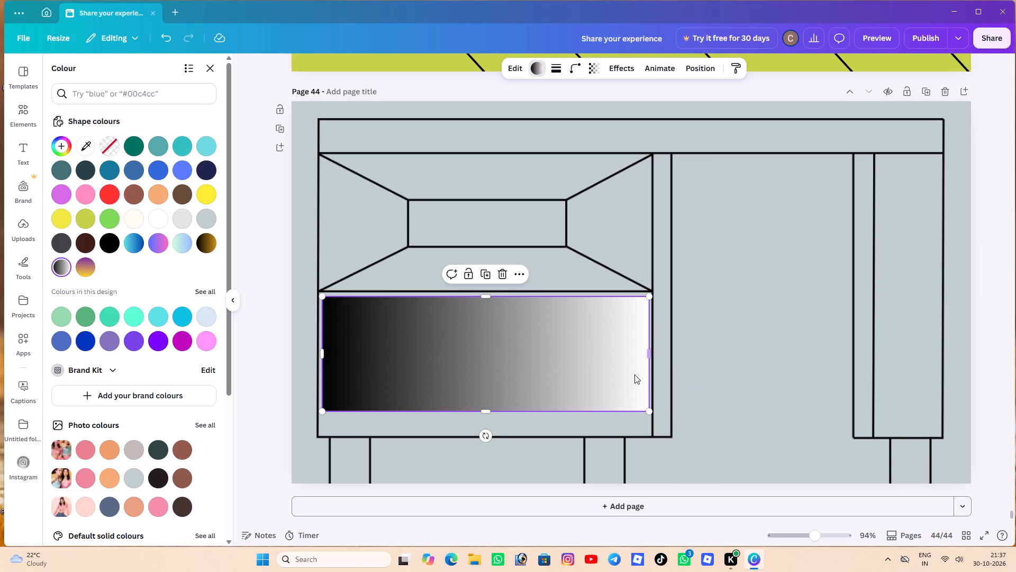
pyautogui.moveTo(486, 407); pyautogui.dragTo(484, 428)
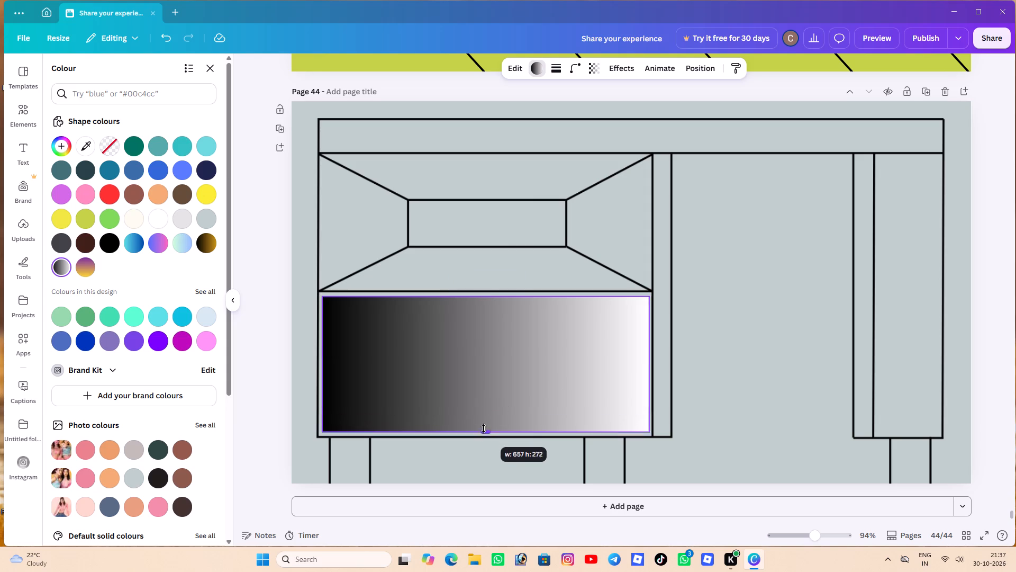
pyautogui.moveTo(484, 428); pyautogui.dragTo(484, 428)
pyautogui.click(470, 452)
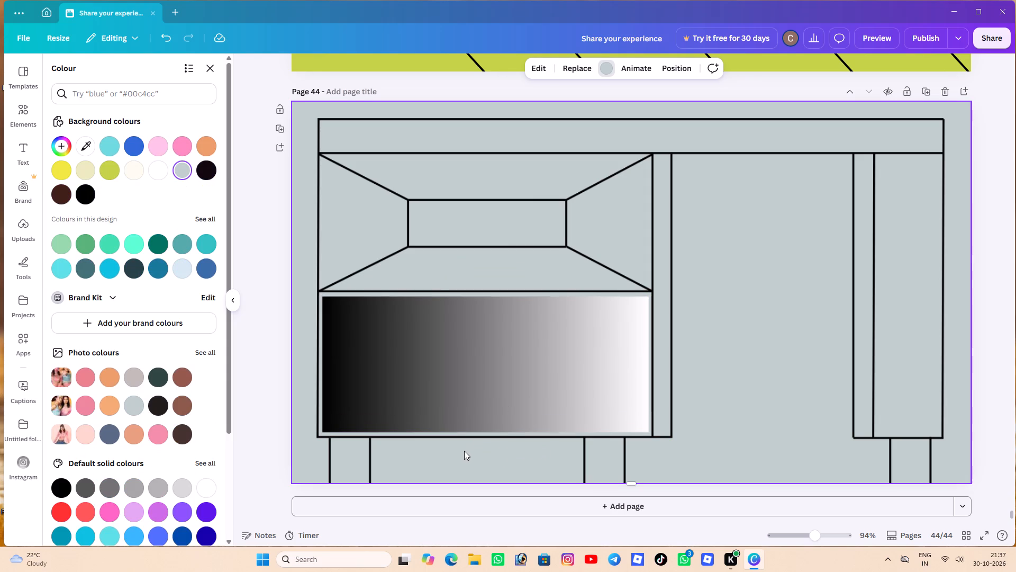
# Duplicate the black-to-white gradient rectangle and fill the copy with the black-to-gold gradient.
pyautogui.click(466, 373)
pyautogui.click(485, 275)
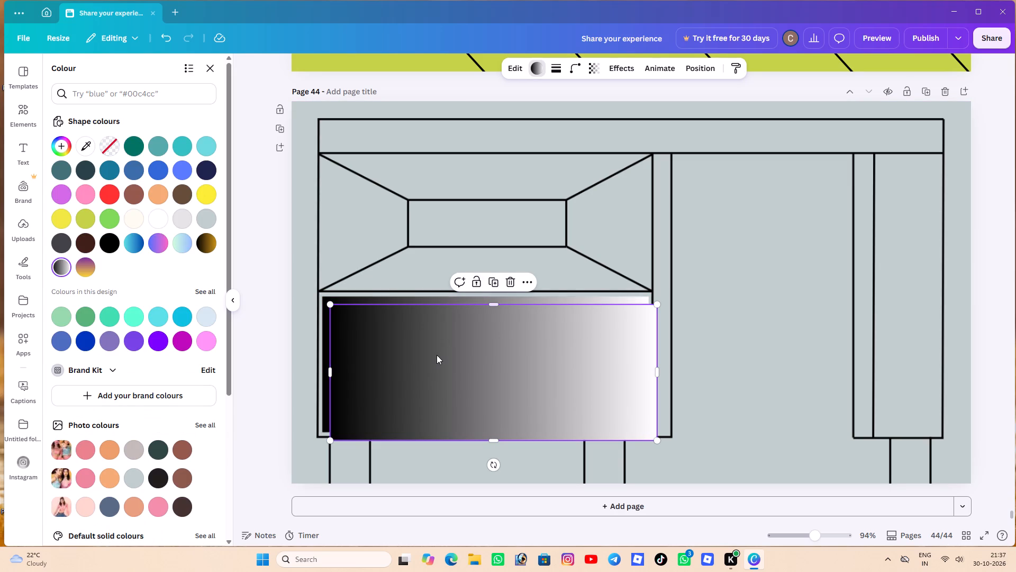
pyautogui.click(216, 243)
pyautogui.click(205, 243)
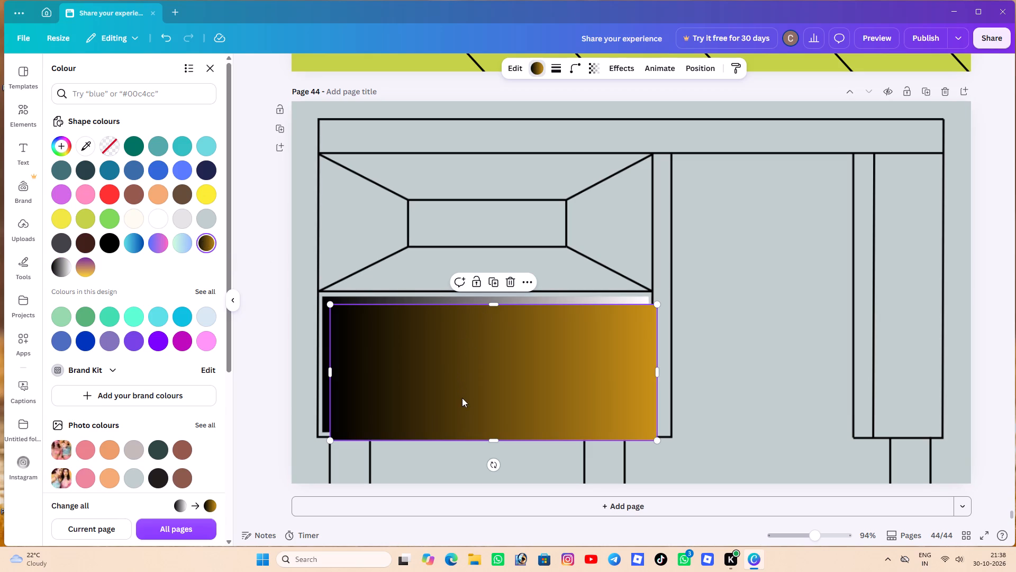
# Fit the black-to-gold rectangle inside the thin side strip of the wide section, resizing it to about 27 × 554.
pyautogui.moveTo(656, 377); pyautogui.dragTo(453, 400)
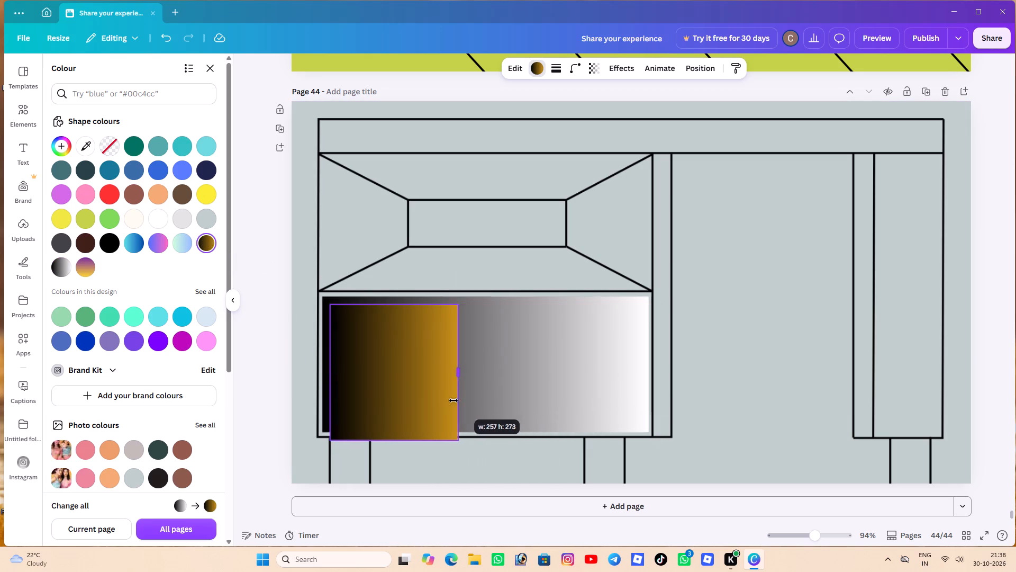
pyautogui.moveTo(453, 400); pyautogui.dragTo(363, 400)
pyautogui.moveTo(343, 398); pyautogui.dragTo(488, 398)
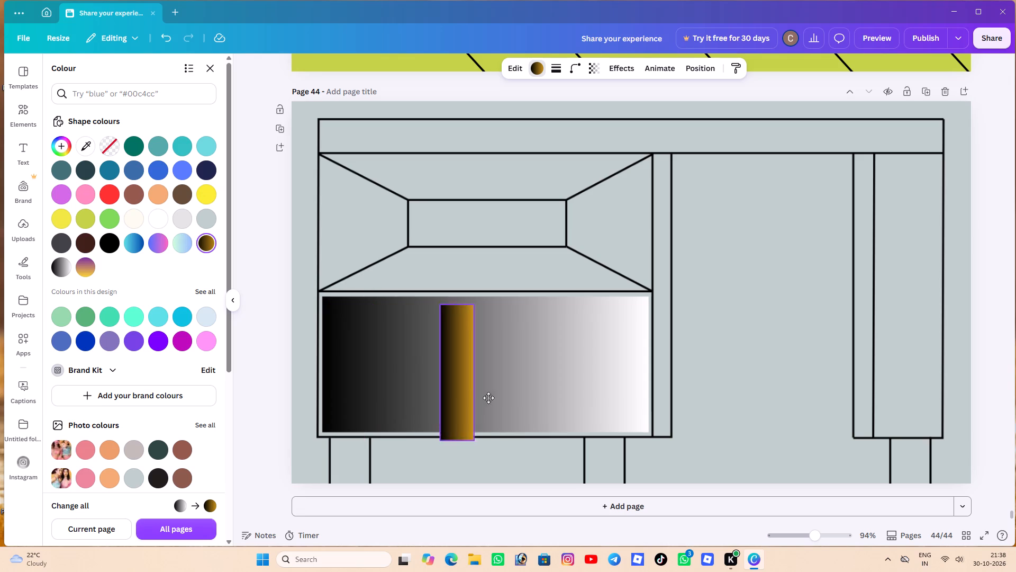
pyautogui.moveTo(488, 398); pyautogui.dragTo(665, 251)
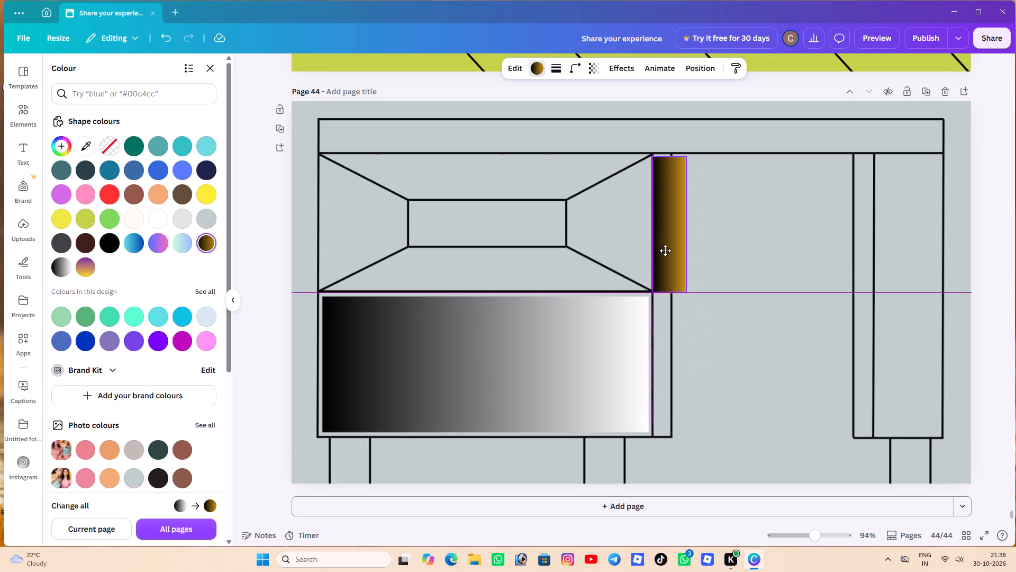
pyautogui.moveTo(665, 251); pyautogui.dragTo(668, 250)
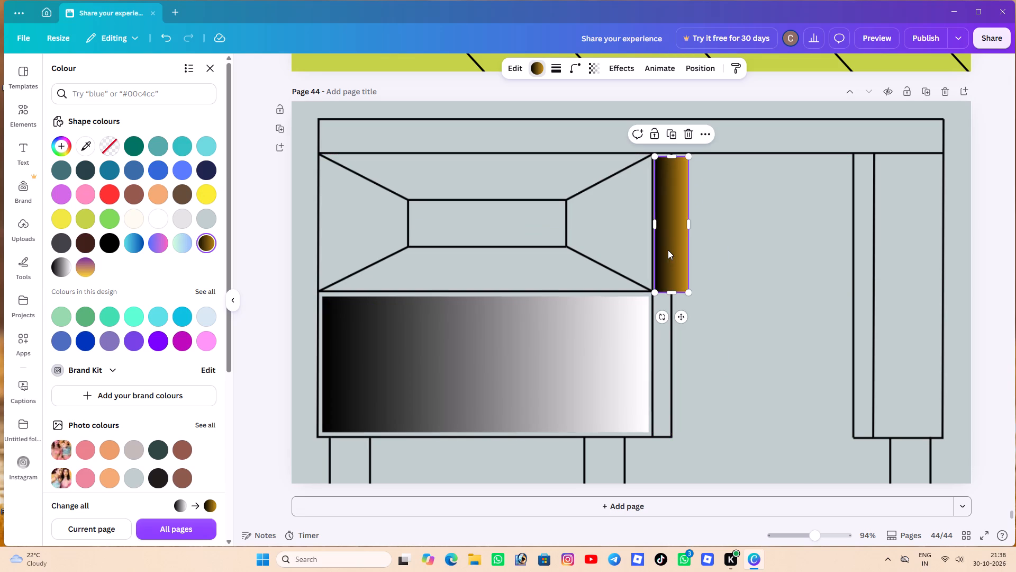
pyautogui.moveTo(673, 293); pyautogui.dragTo(681, 405)
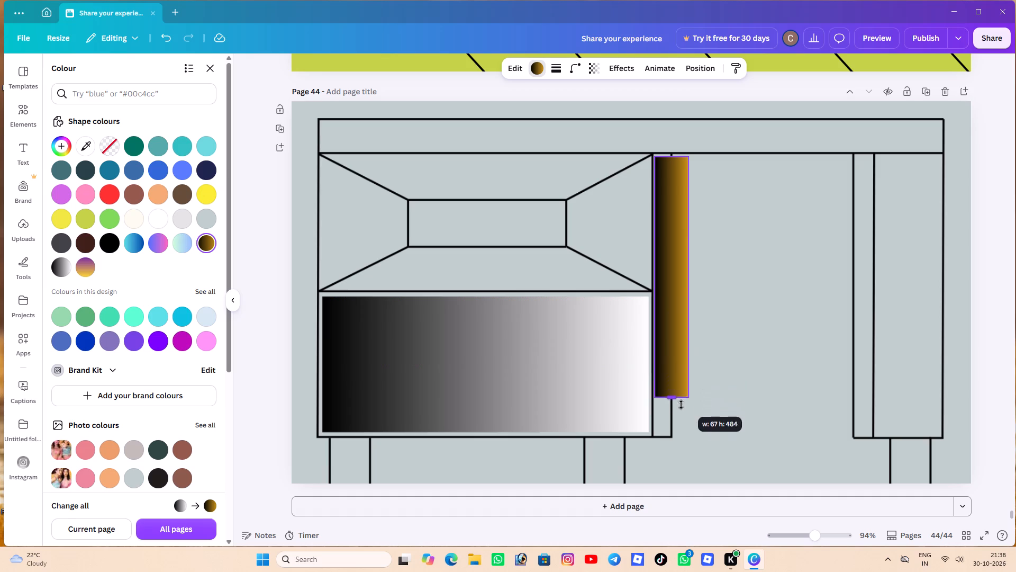
pyautogui.moveTo(681, 405); pyautogui.dragTo(675, 434)
pyautogui.moveTo(685, 291); pyautogui.dragTo(671, 293)
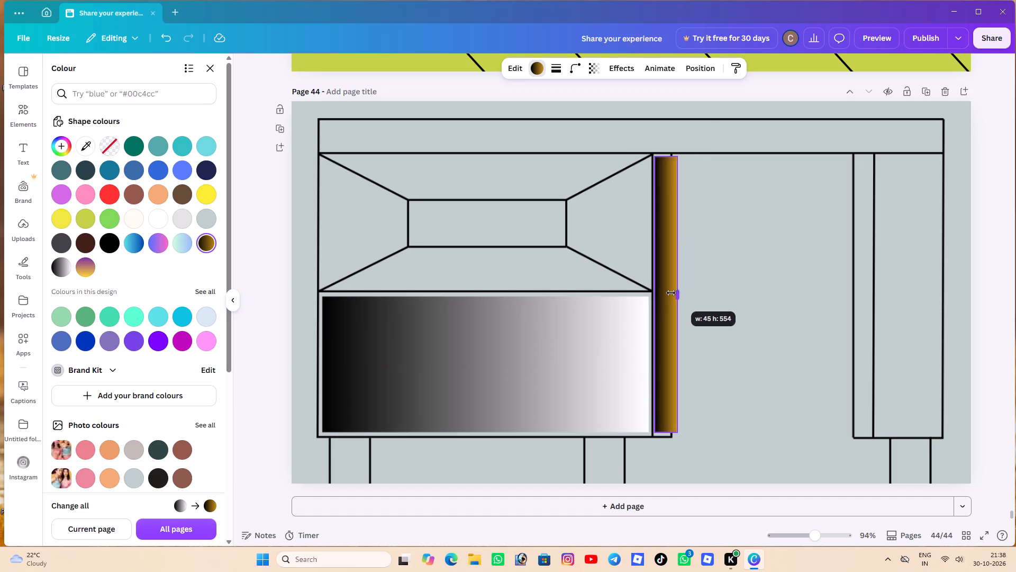
pyautogui.moveTo(671, 293); pyautogui.dragTo(664, 293)
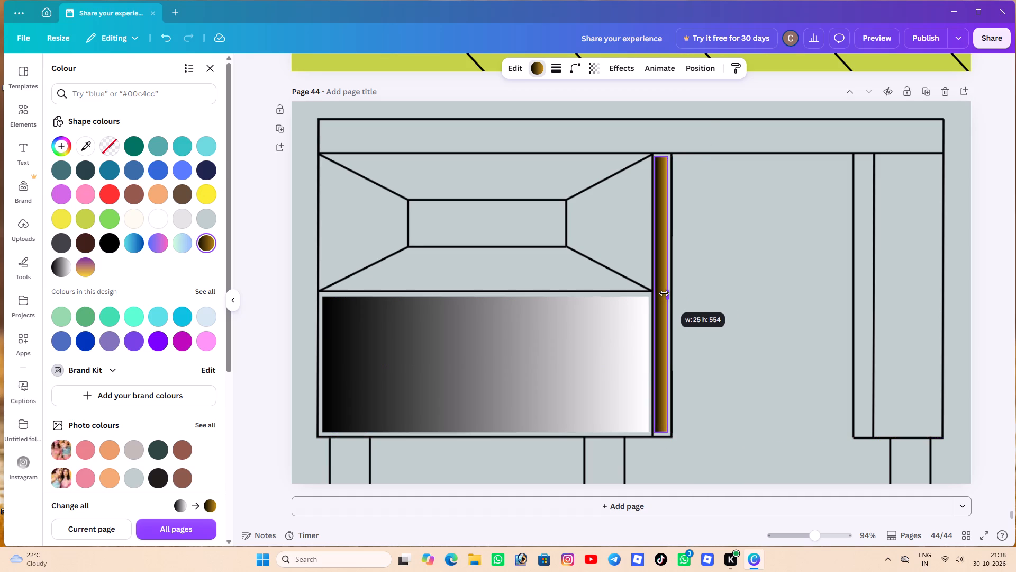
pyautogui.moveTo(664, 293); pyautogui.dragTo(666, 293)
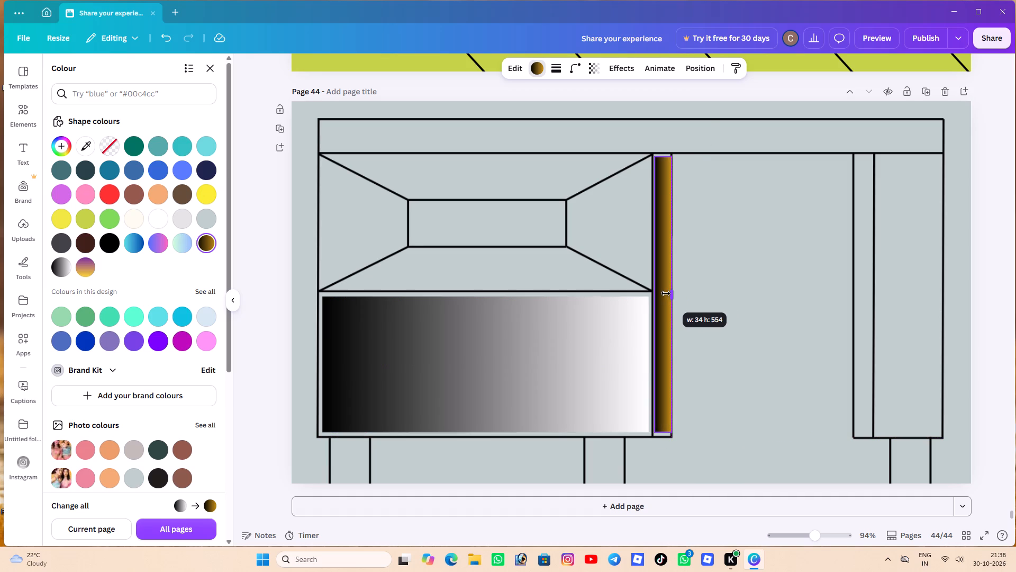
pyautogui.moveTo(666, 293); pyautogui.dragTo(665, 293)
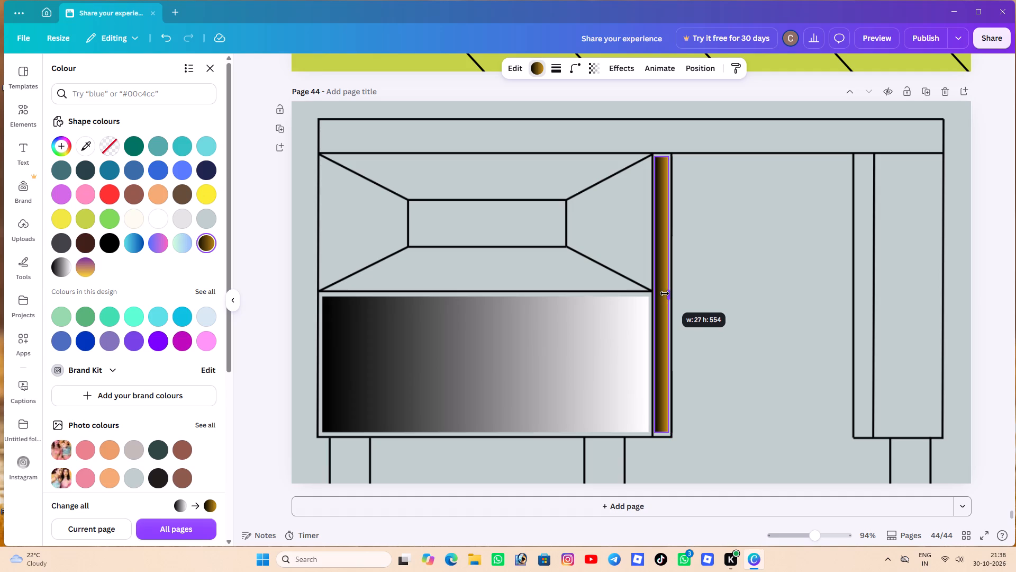
pyautogui.moveTo(665, 293); pyautogui.dragTo(665, 294)
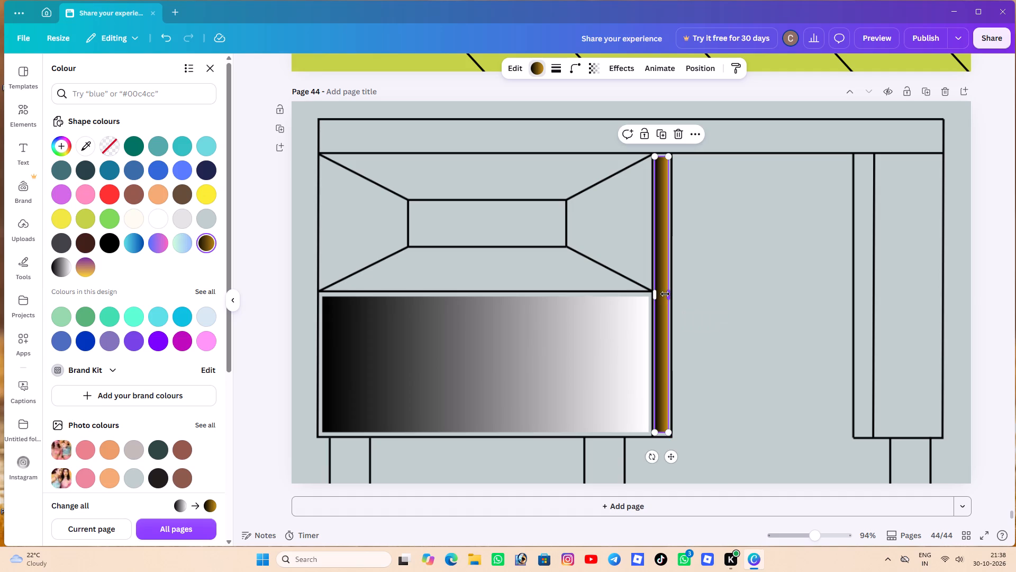
# Duplicate the black-to-gold strip and place the copy inside the narrow section's thin side strip, level with the original.
pyautogui.click(657, 137)
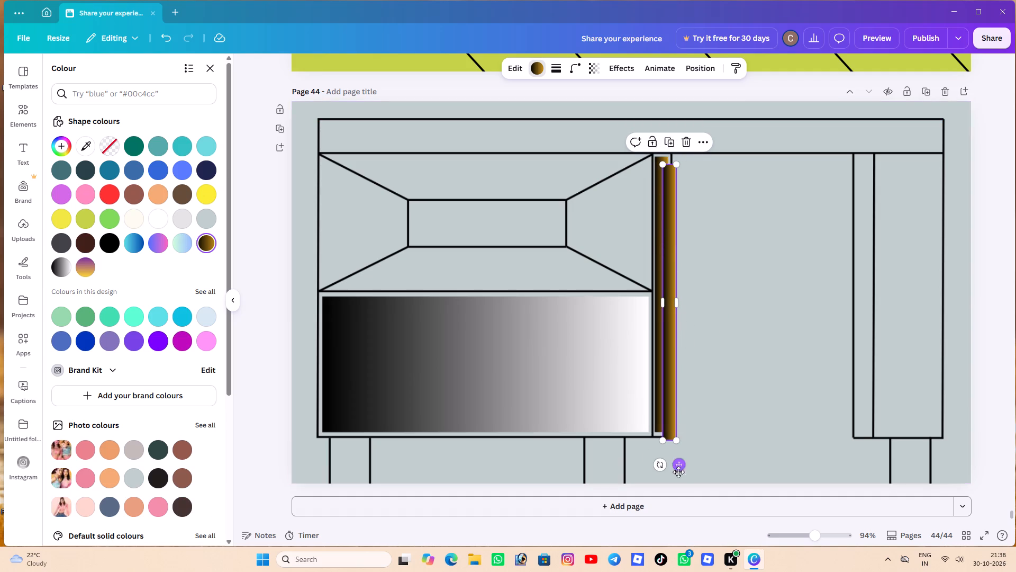
pyautogui.moveTo(682, 464); pyautogui.dragTo(873, 459)
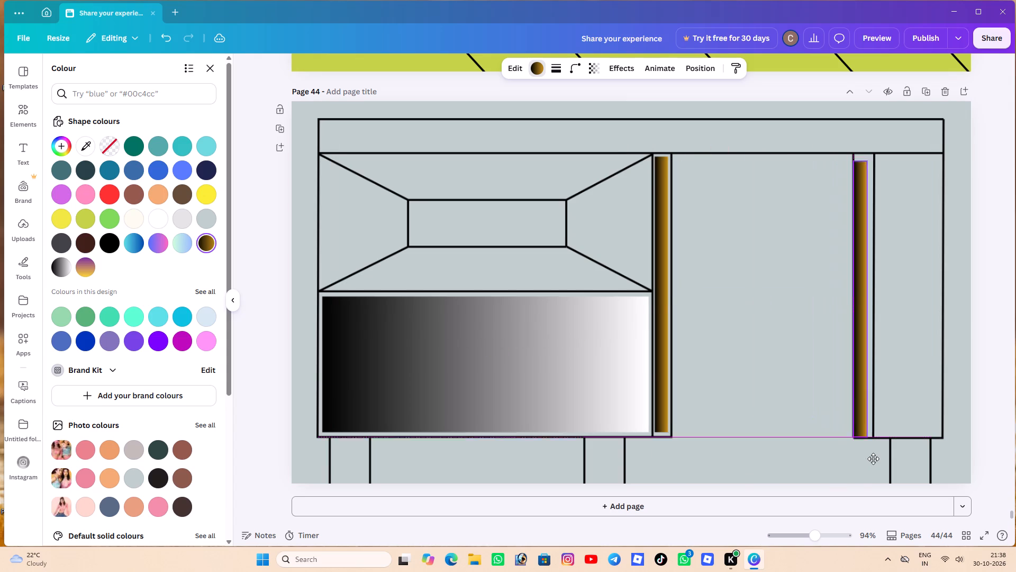
pyautogui.moveTo(873, 459); pyautogui.dragTo(877, 456)
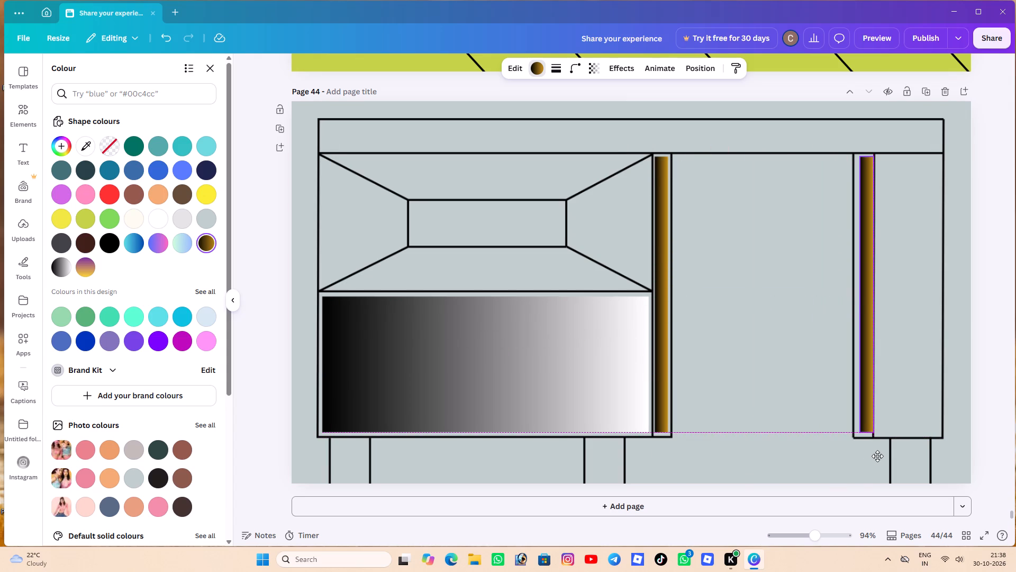
pyautogui.moveTo(877, 456); pyautogui.dragTo(876, 456)
pyautogui.click(844, 451)
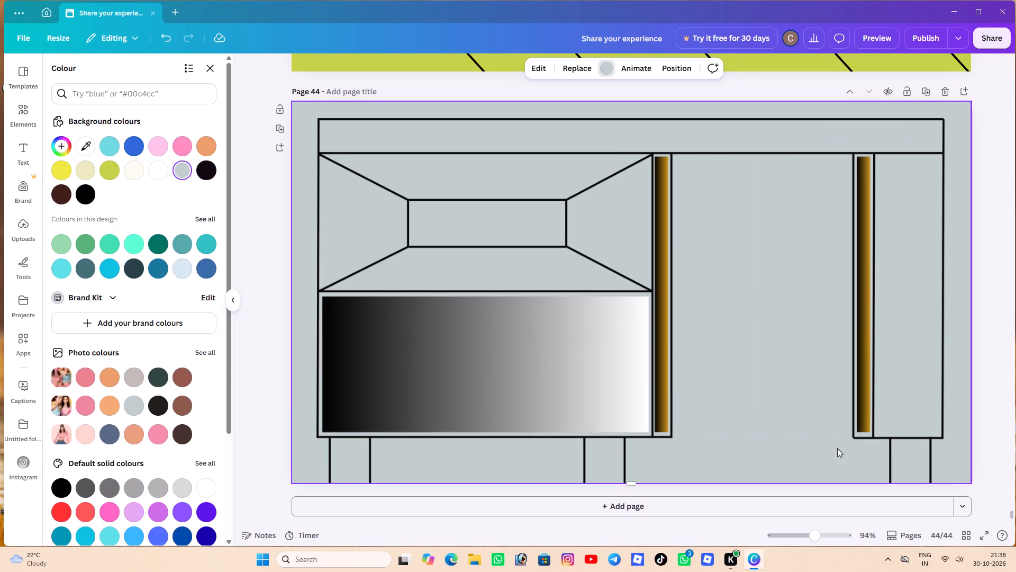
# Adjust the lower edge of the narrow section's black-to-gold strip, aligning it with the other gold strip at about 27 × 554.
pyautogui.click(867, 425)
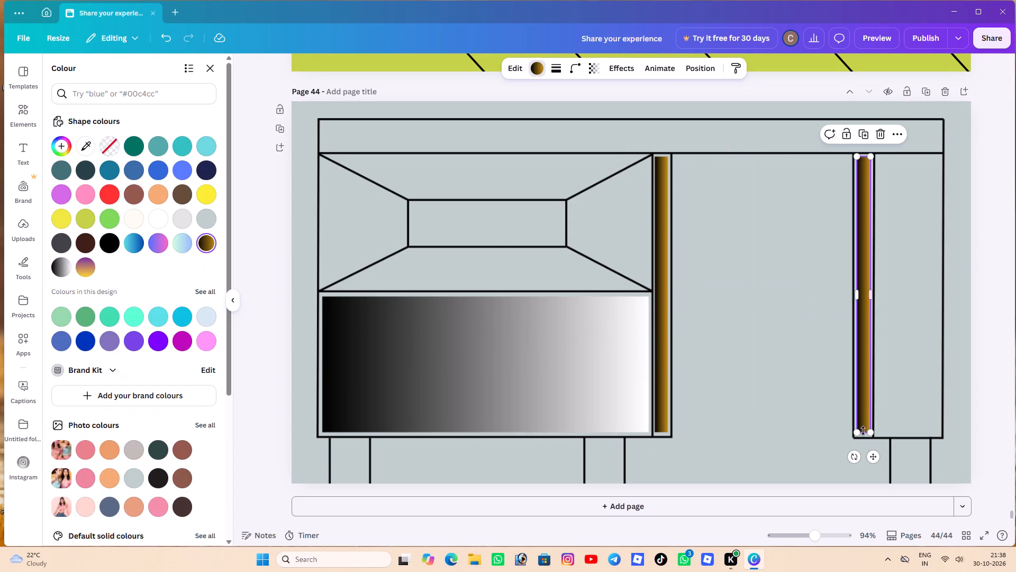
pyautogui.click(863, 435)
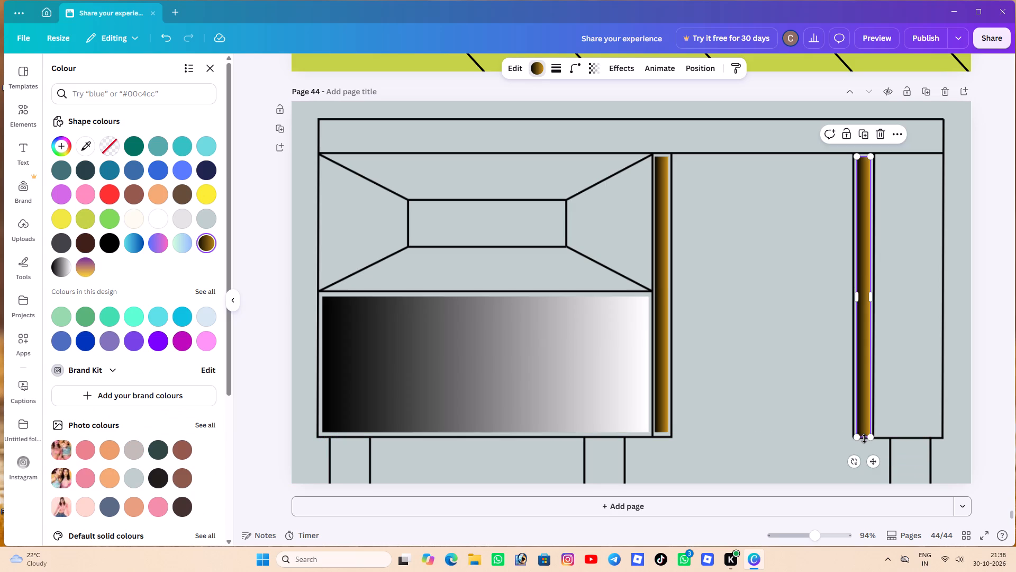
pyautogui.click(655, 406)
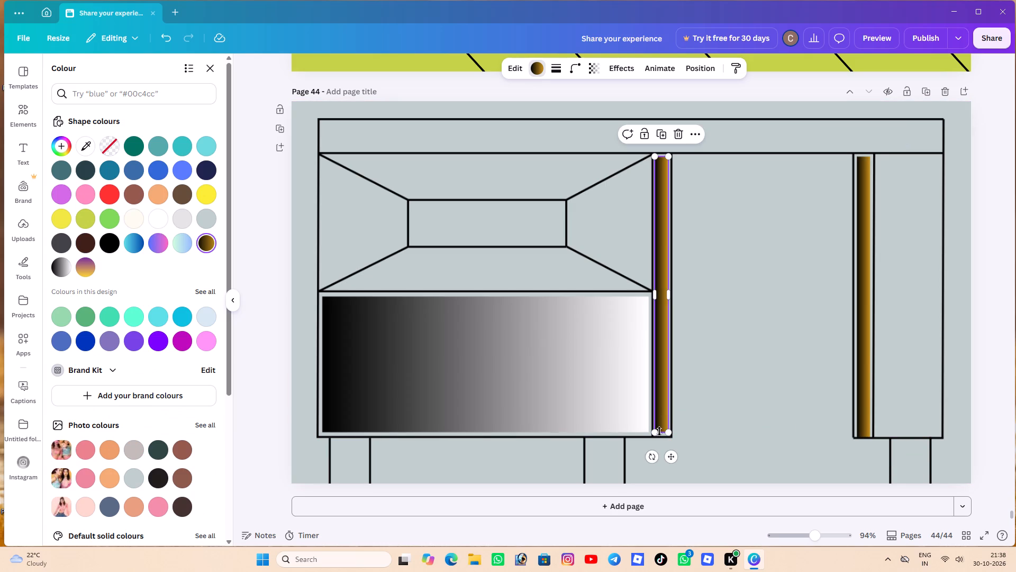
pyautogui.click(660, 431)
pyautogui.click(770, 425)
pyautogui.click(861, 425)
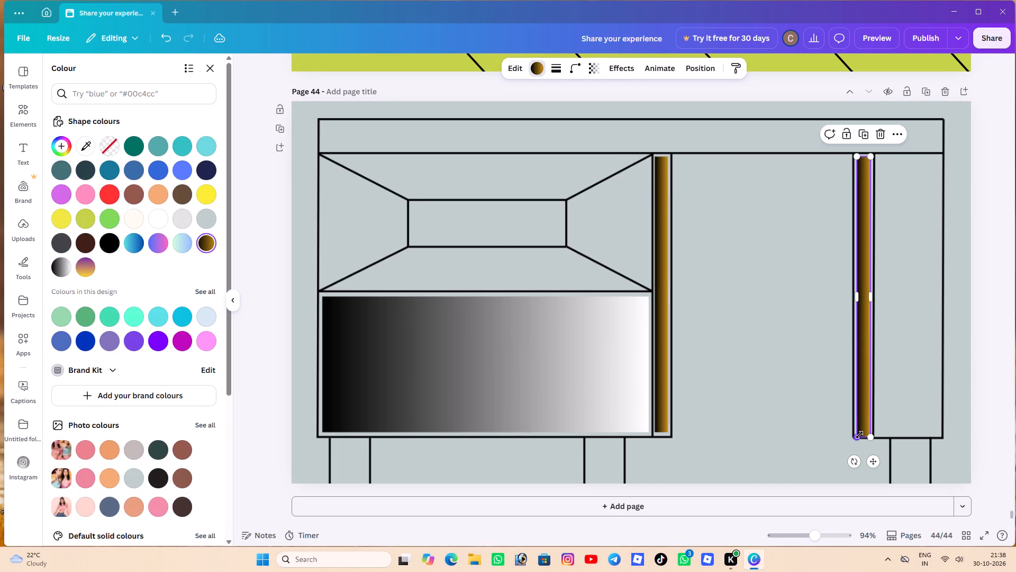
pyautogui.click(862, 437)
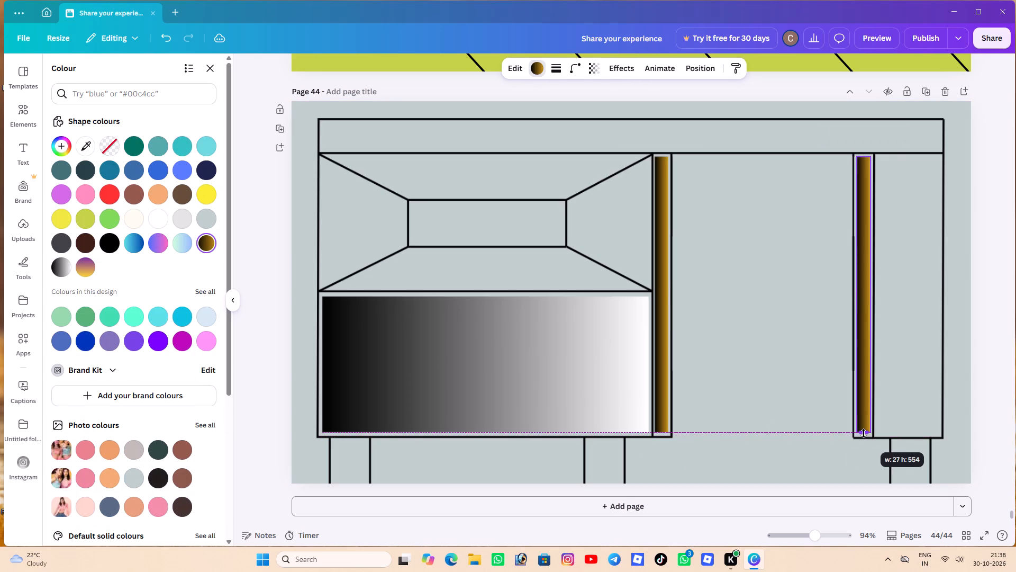
# Duplicate the black-to-white gradient rectangle and fit the copy inside the desk's long top strip, resizing it to about 1,240 wide.
pyautogui.click(826, 428)
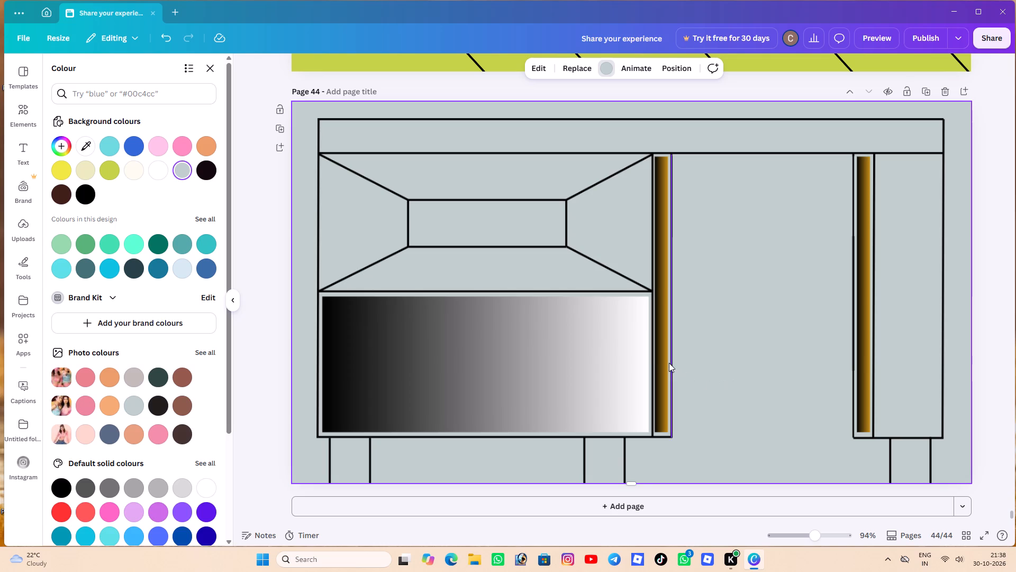
pyautogui.click(621, 352)
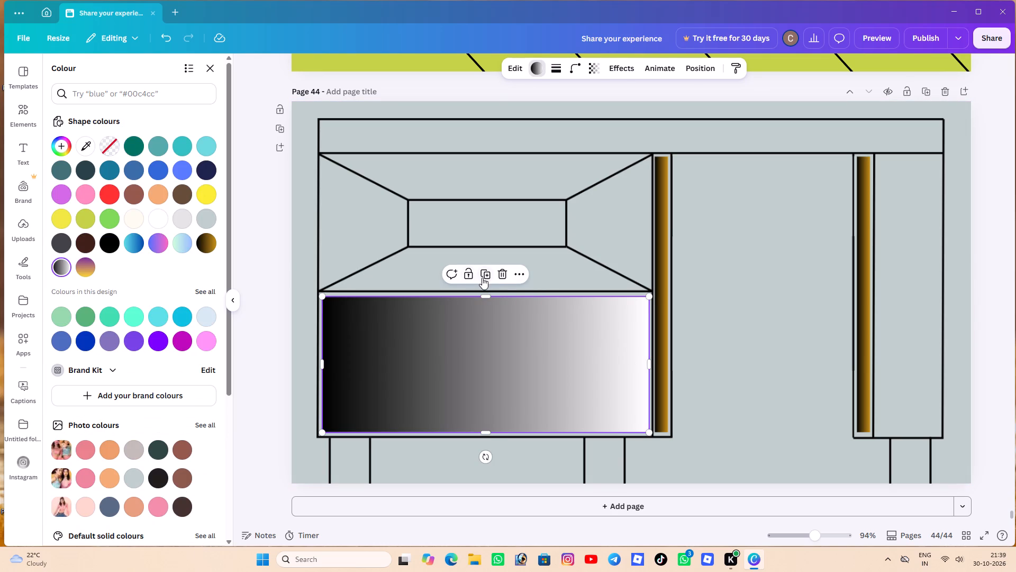
pyautogui.click(484, 277)
pyautogui.moveTo(494, 365); pyautogui.dragTo(491, 186)
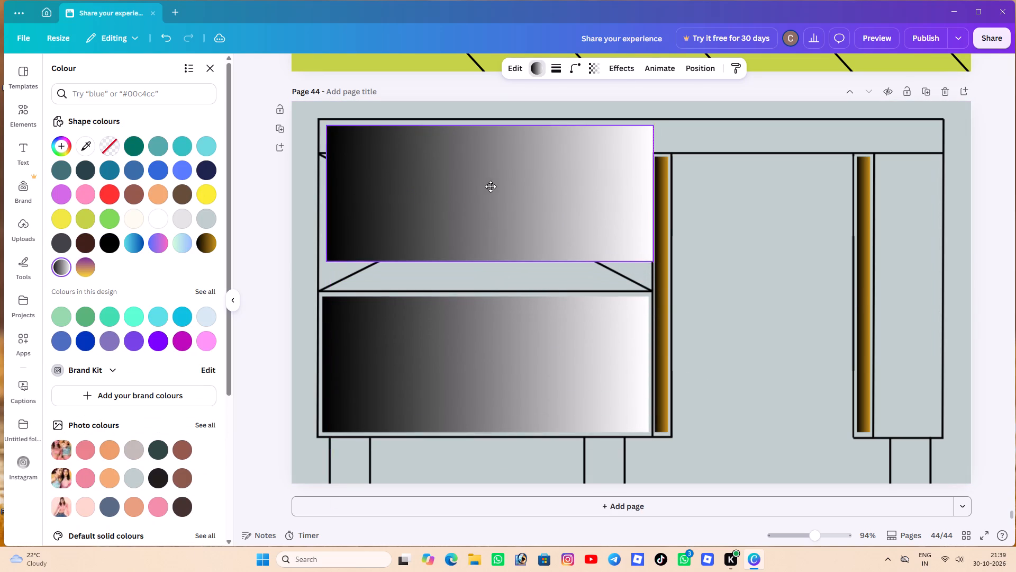
pyautogui.moveTo(491, 186); pyautogui.dragTo(484, 184)
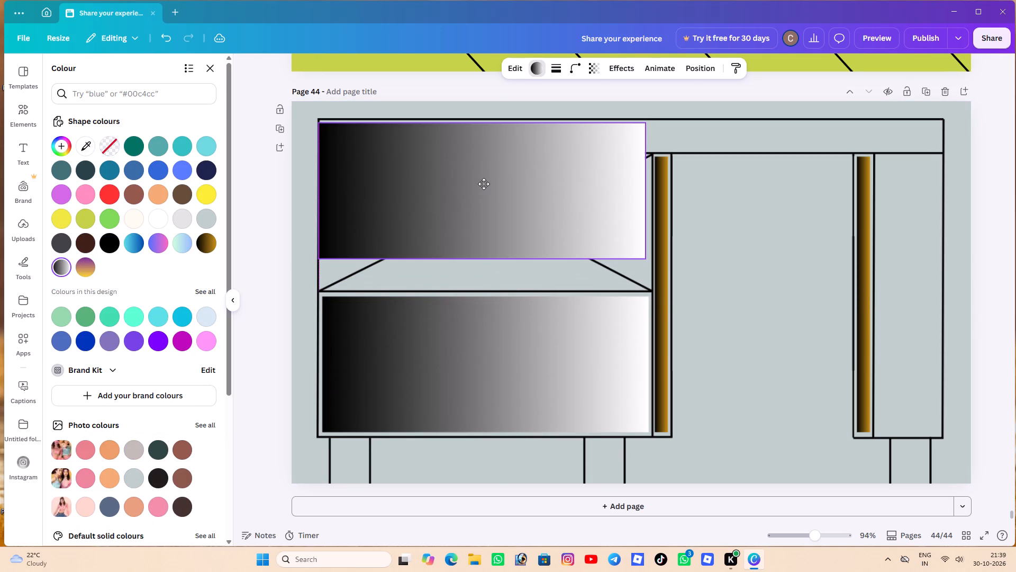
pyautogui.moveTo(484, 184); pyautogui.dragTo(485, 184)
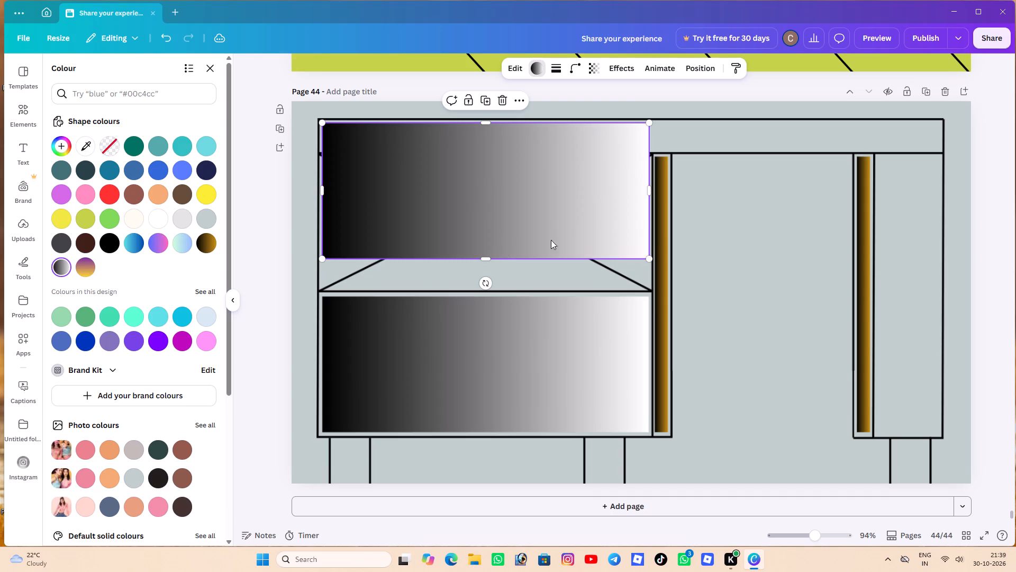
pyautogui.moveTo(649, 193); pyautogui.dragTo(935, 207)
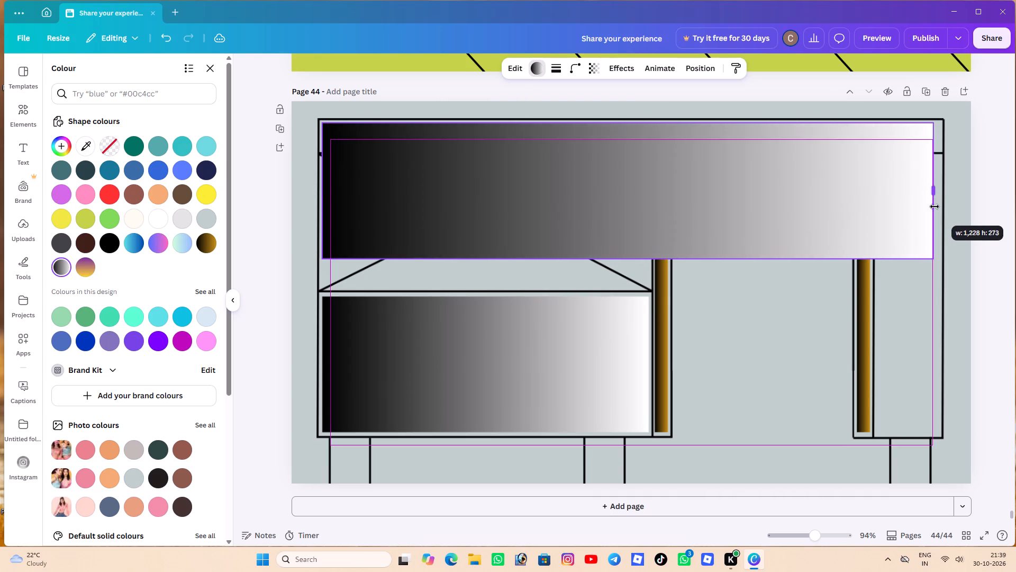
pyautogui.moveTo(935, 207); pyautogui.dragTo(939, 207)
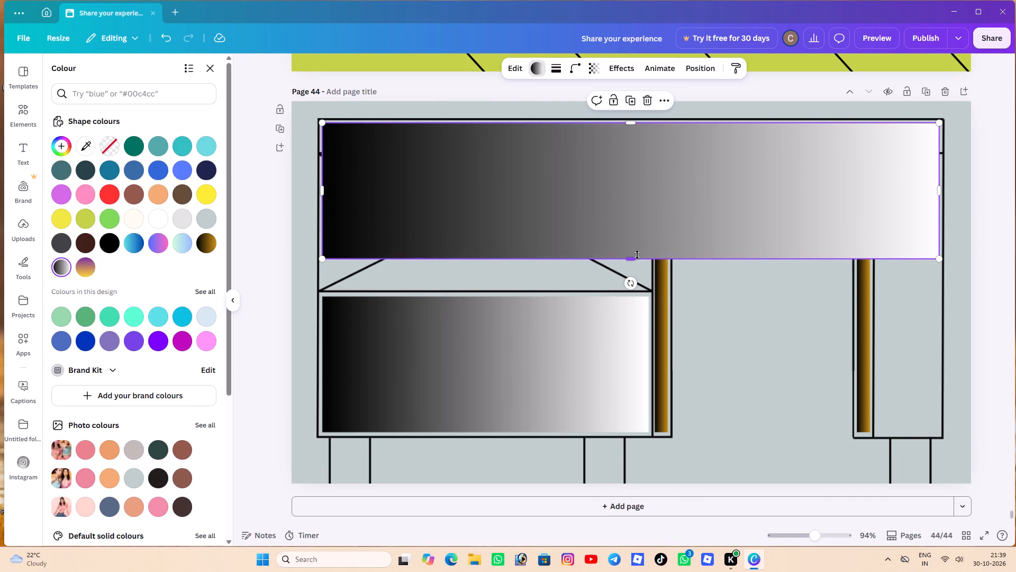
pyautogui.moveTo(637, 255); pyautogui.dragTo(643, 147)
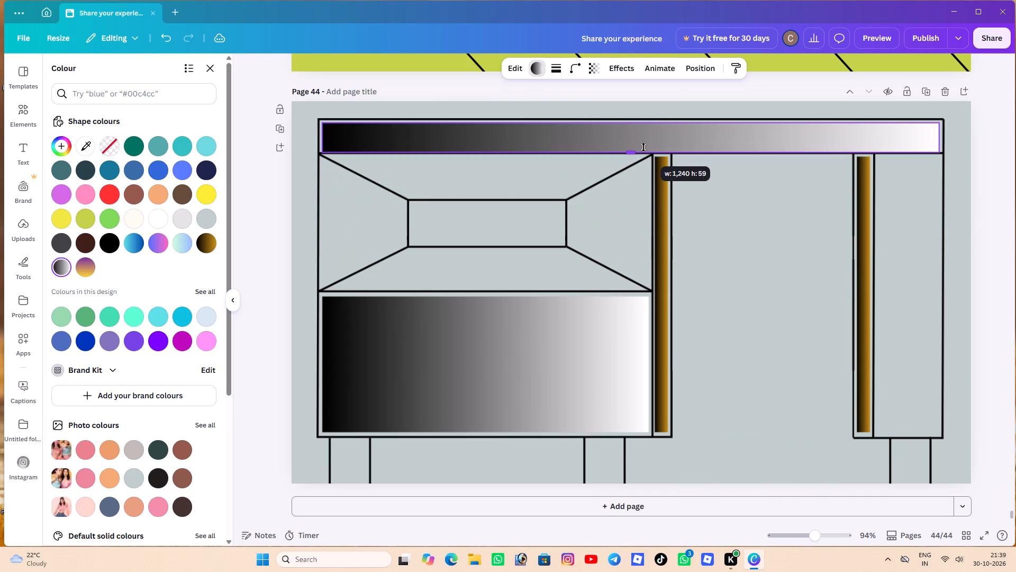
pyautogui.moveTo(643, 147); pyautogui.dragTo(643, 145)
pyautogui.click(704, 231)
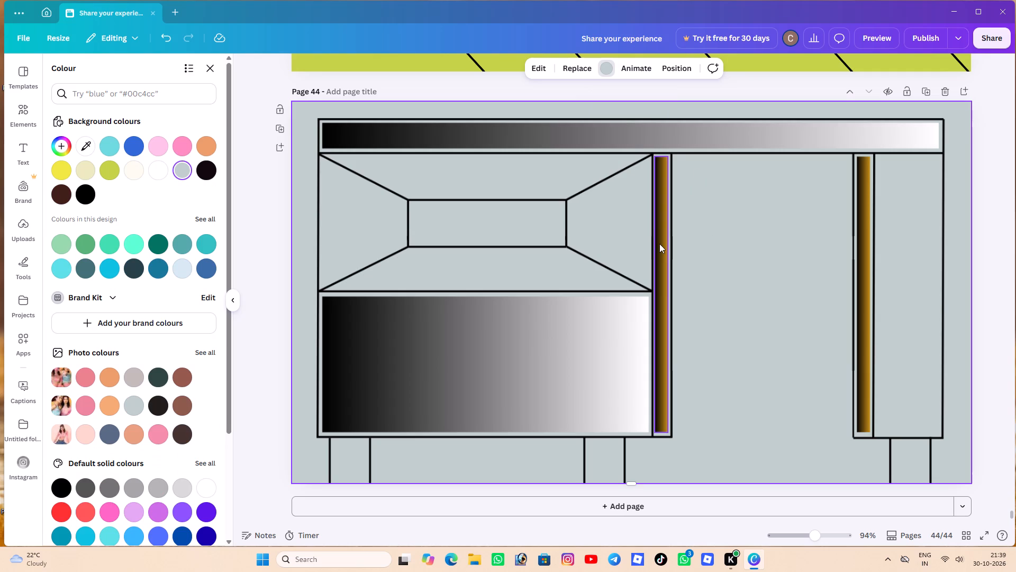
# Duplicate the large black-to-white rectangle and fit the copy inside the narrow section's main panel, about 124 wide, nearly filling its height.
pyautogui.click(521, 337)
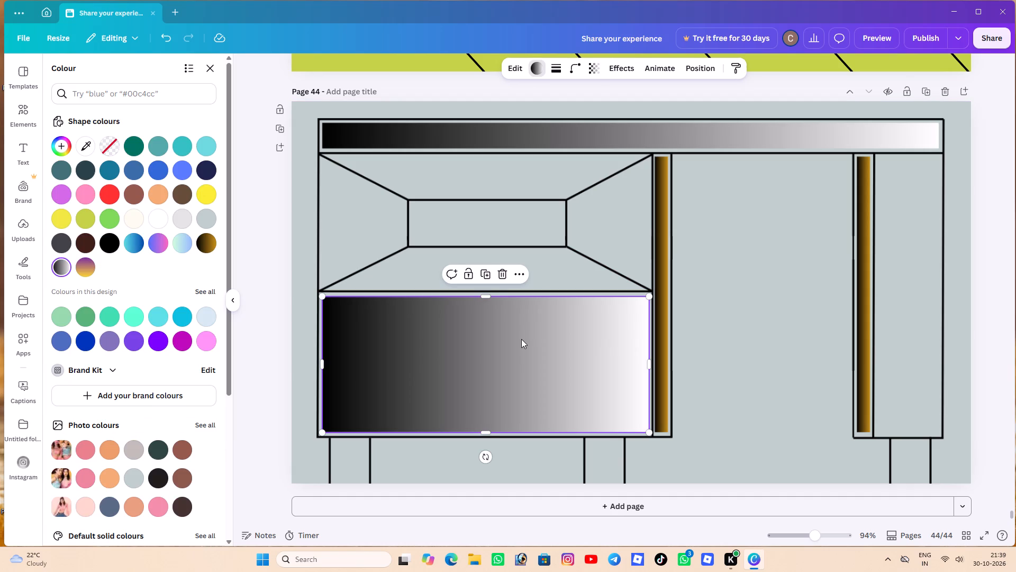
pyautogui.click(485, 275)
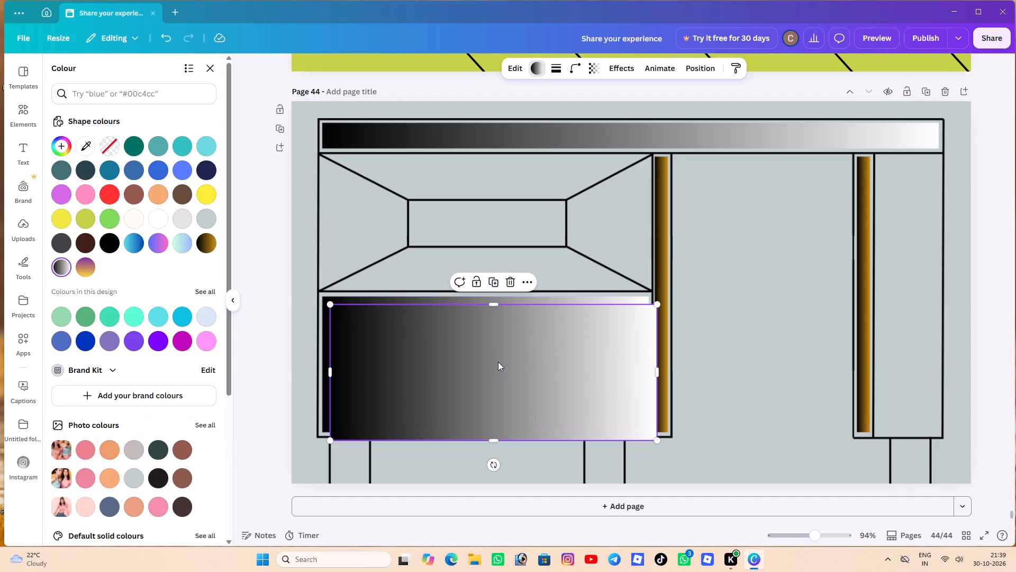
pyautogui.moveTo(660, 368); pyautogui.dragTo(452, 362)
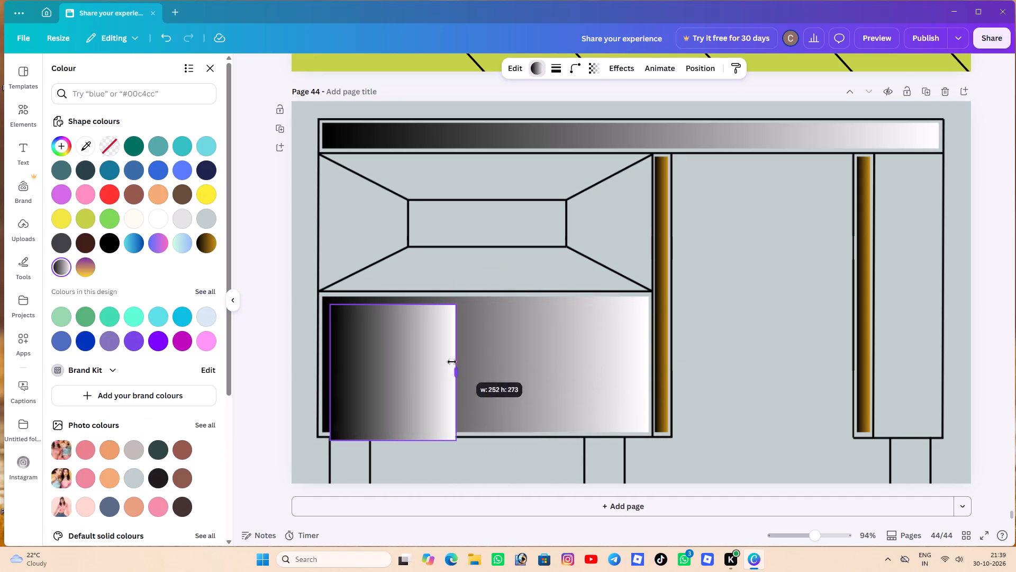
pyautogui.moveTo(452, 362); pyautogui.dragTo(383, 362)
pyautogui.moveTo(351, 359); pyautogui.dragTo(1000, 241)
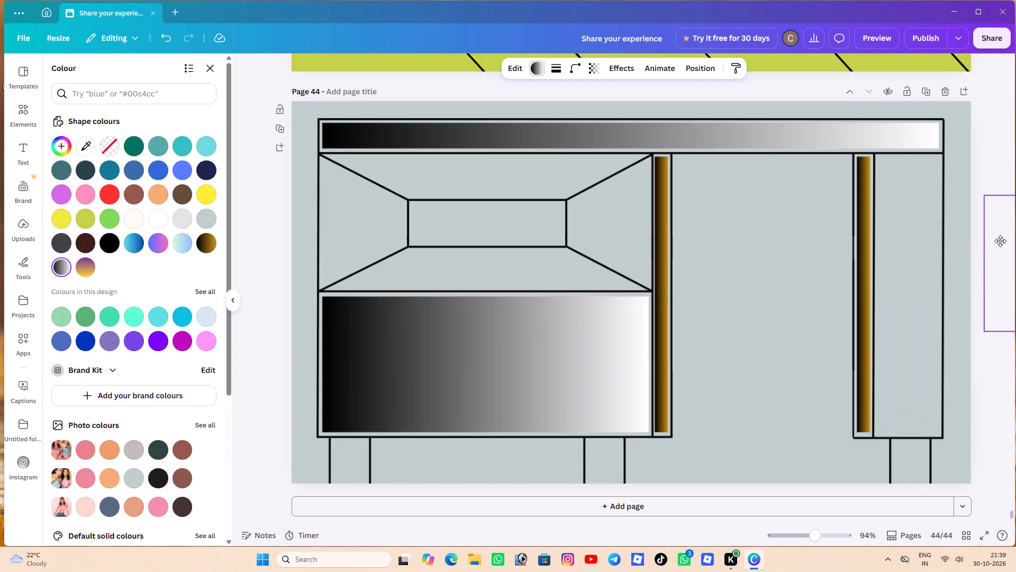
pyautogui.moveTo(1000, 241); pyautogui.dragTo(898, 210)
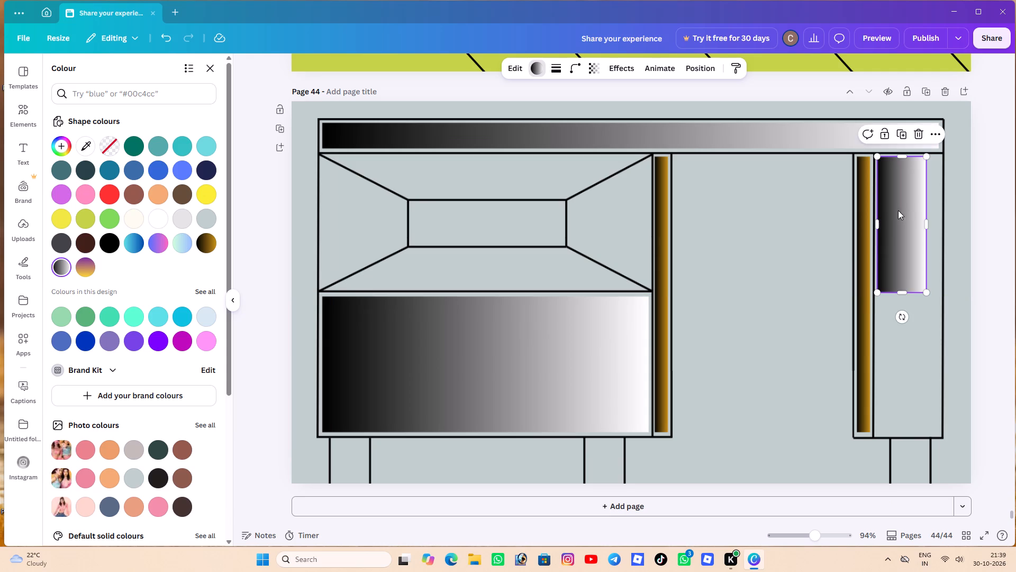
pyautogui.moveTo(924, 220); pyautogui.dragTo(940, 222)
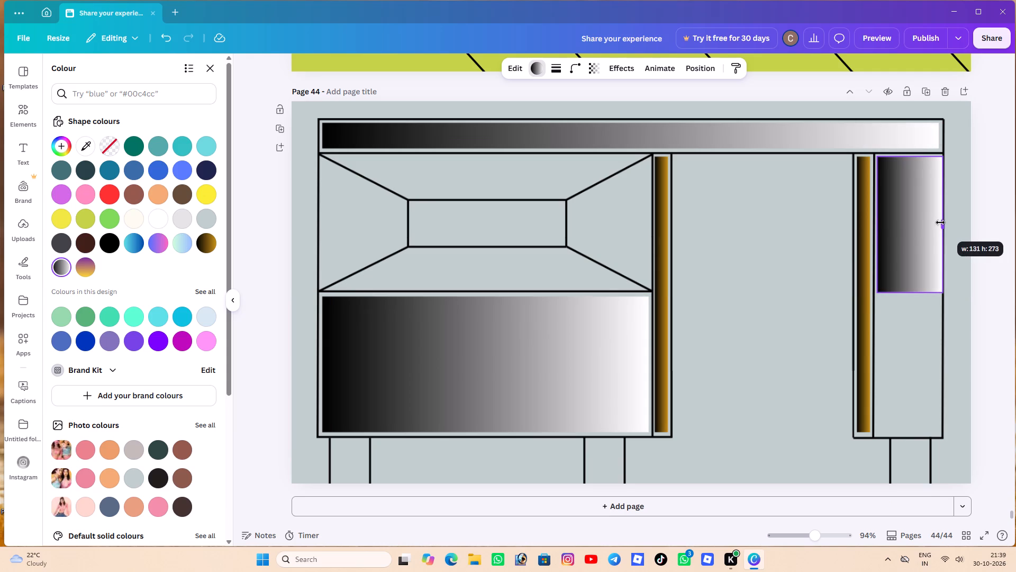
pyautogui.moveTo(940, 222); pyautogui.dragTo(938, 224)
pyautogui.moveTo(916, 297); pyautogui.dragTo(915, 304)
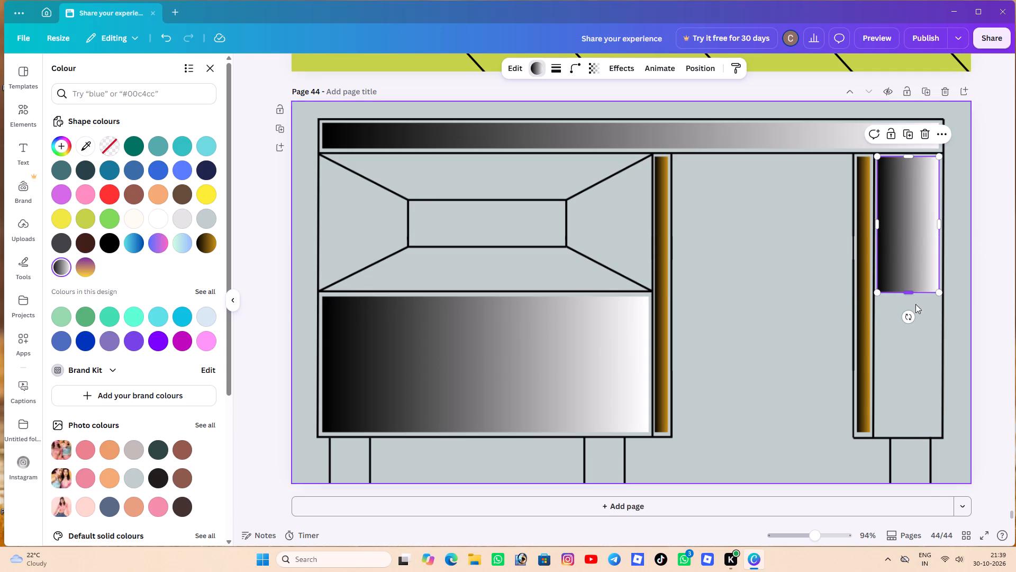
pyautogui.moveTo(915, 304); pyautogui.dragTo(897, 440)
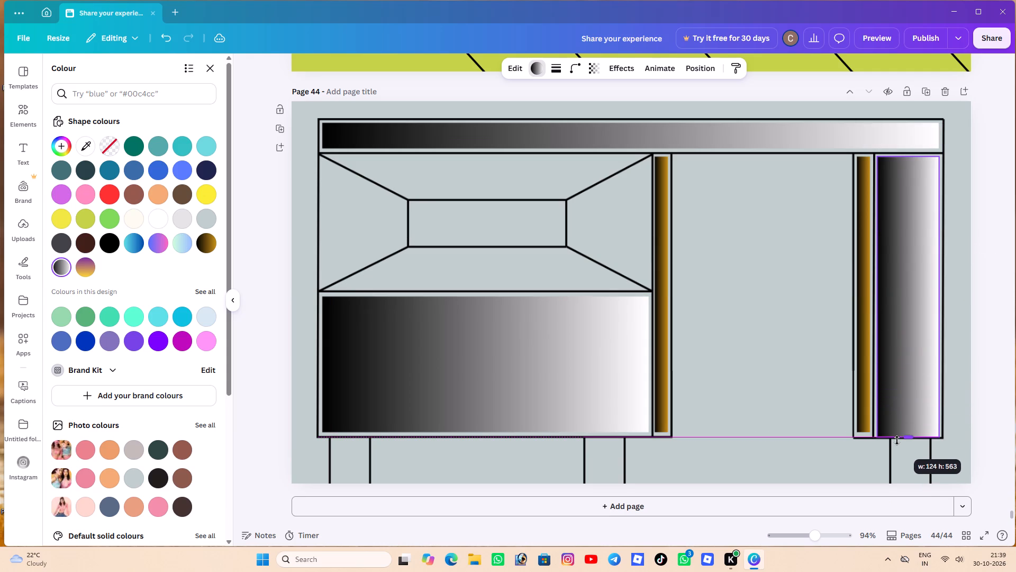
pyautogui.moveTo(897, 440); pyautogui.dragTo(897, 438)
pyautogui.click(827, 406)
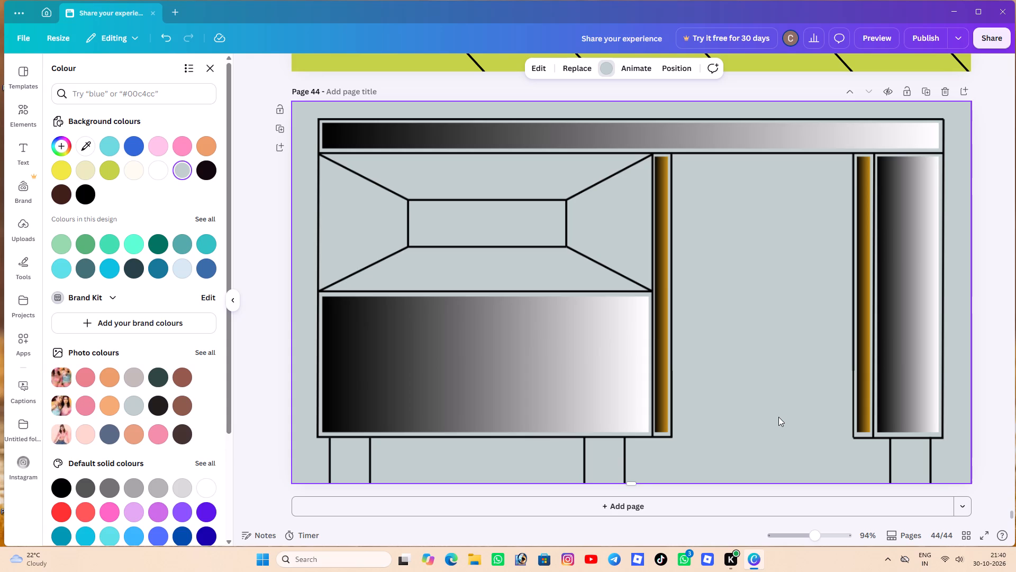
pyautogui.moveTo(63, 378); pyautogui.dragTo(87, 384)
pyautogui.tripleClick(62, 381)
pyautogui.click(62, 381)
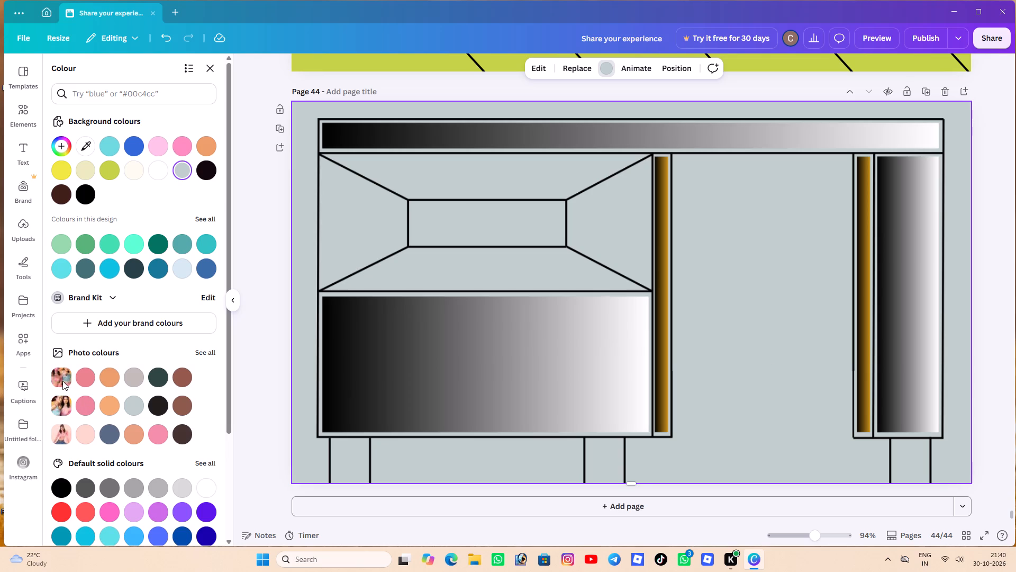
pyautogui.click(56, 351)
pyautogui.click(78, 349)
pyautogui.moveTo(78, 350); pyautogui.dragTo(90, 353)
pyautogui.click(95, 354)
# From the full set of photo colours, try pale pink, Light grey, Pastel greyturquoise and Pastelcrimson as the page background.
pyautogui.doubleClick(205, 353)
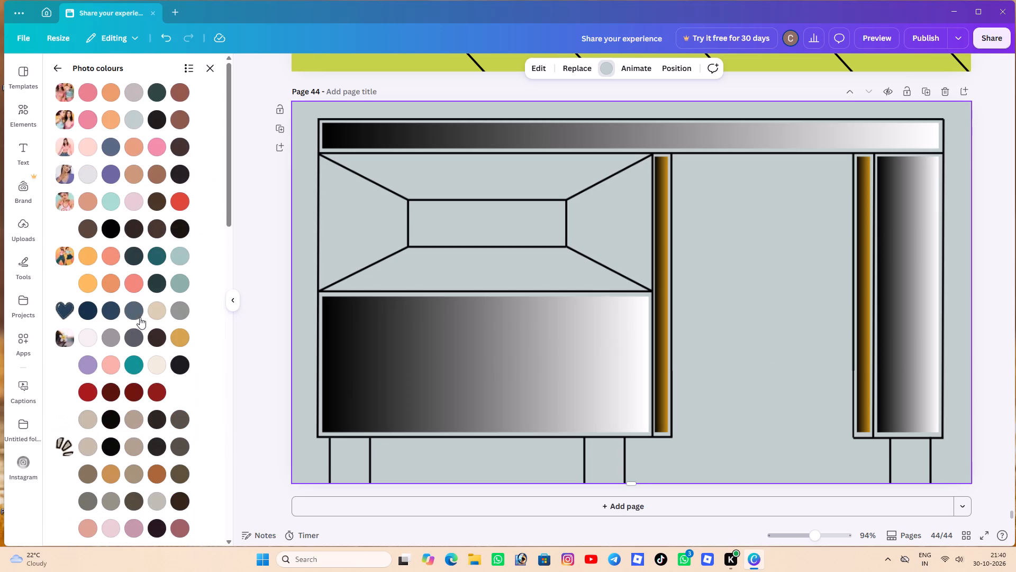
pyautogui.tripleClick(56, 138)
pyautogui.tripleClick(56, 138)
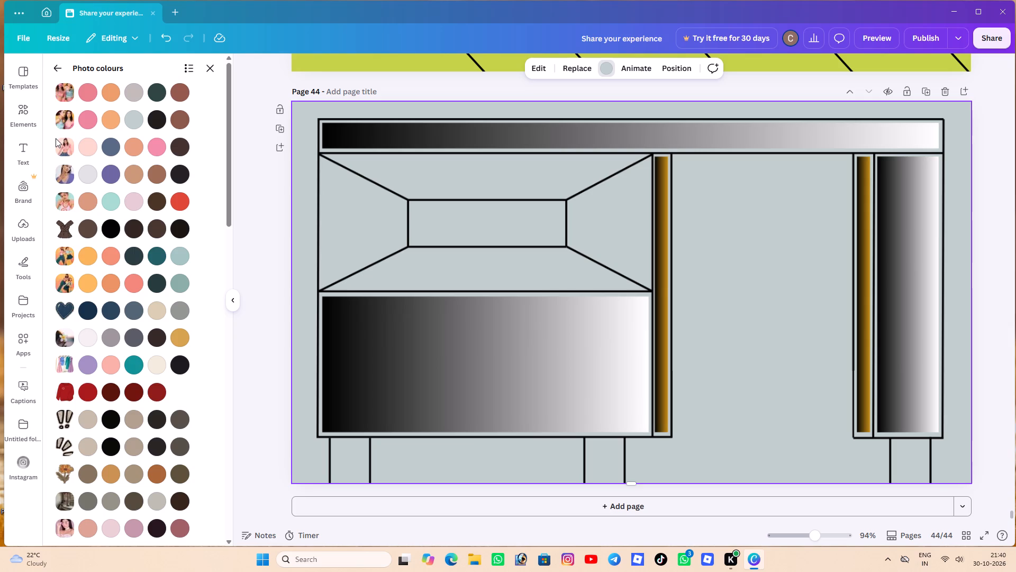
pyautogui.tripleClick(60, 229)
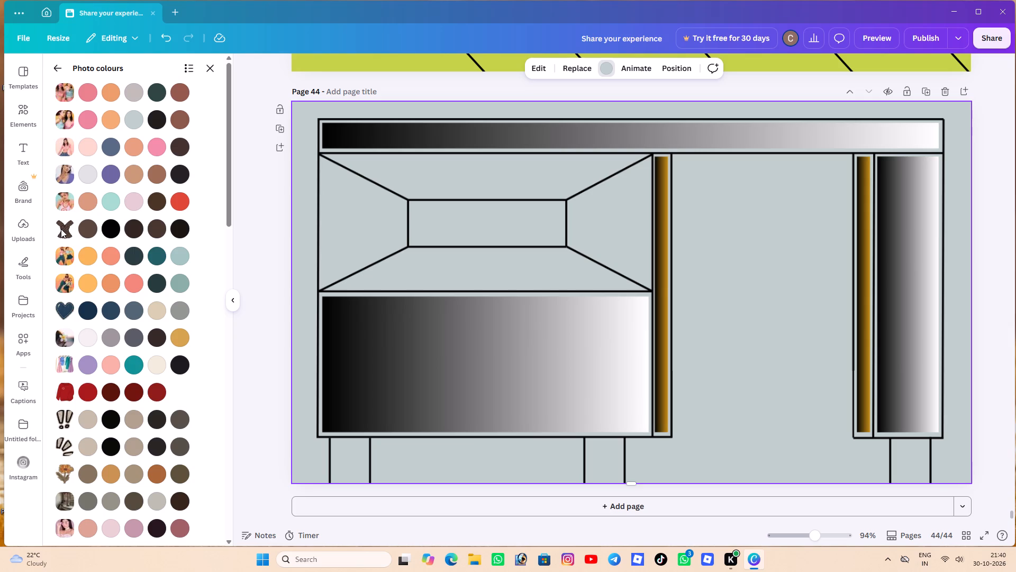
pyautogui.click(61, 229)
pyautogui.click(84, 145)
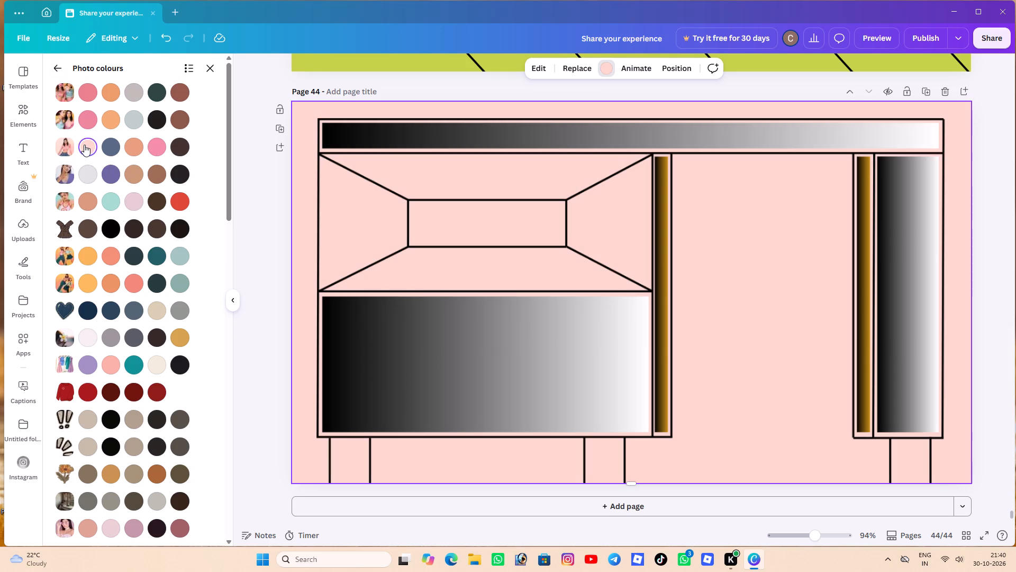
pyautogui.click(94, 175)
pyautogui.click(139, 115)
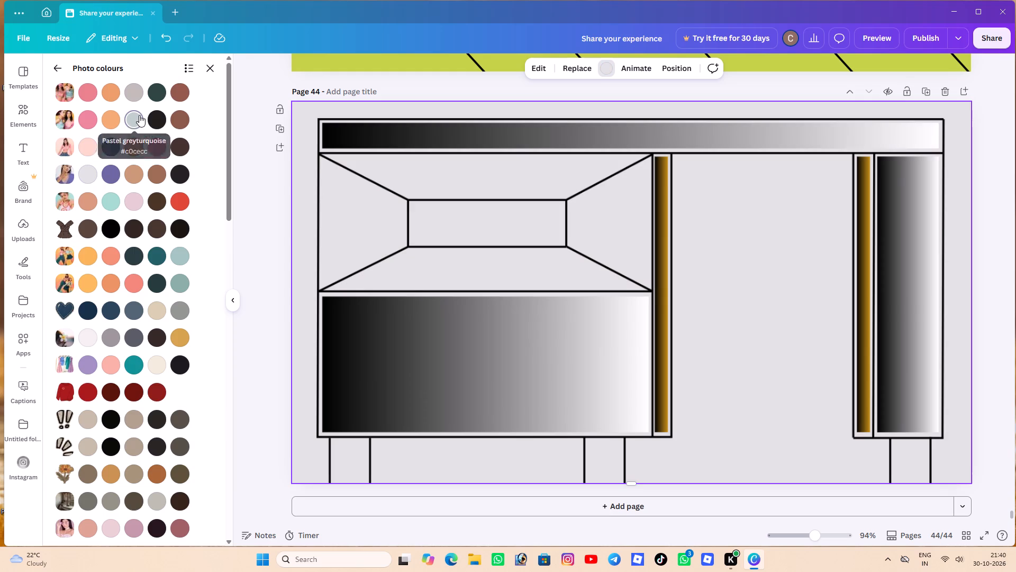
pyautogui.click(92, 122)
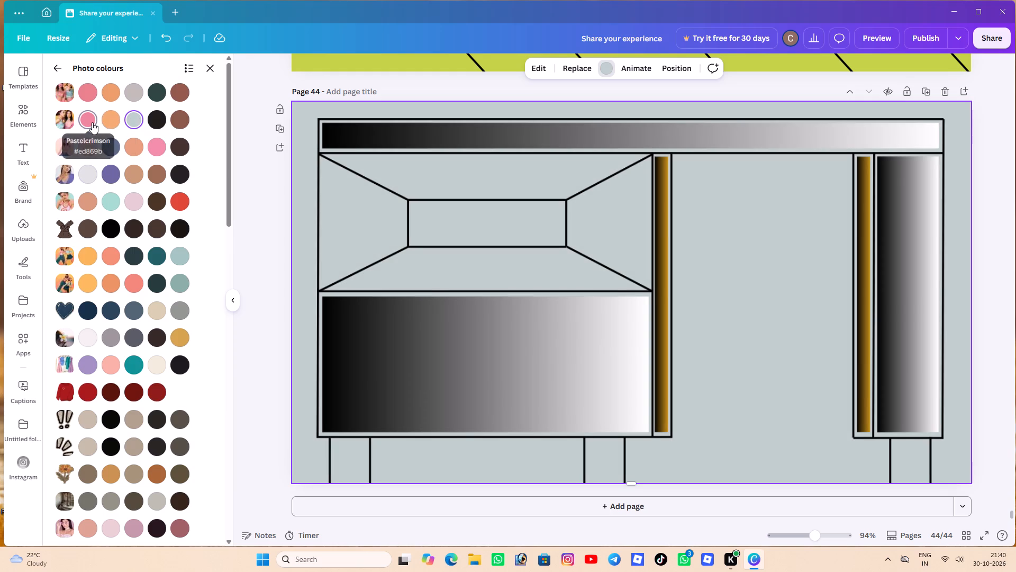
# Fill the page background with the pale pink photo colour and return to the main colour choices.
pyautogui.click(78, 147)
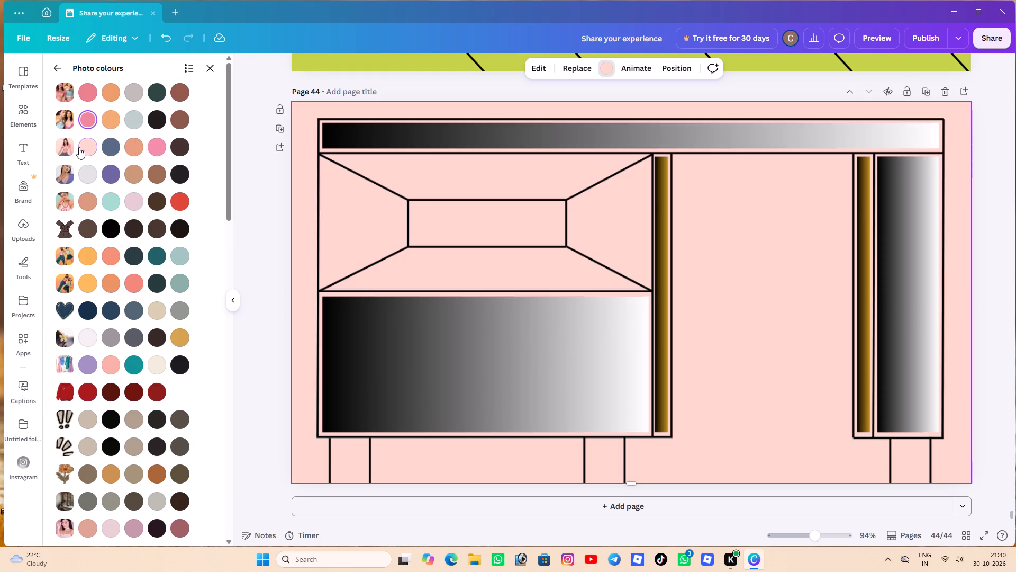
pyautogui.click(64, 65)
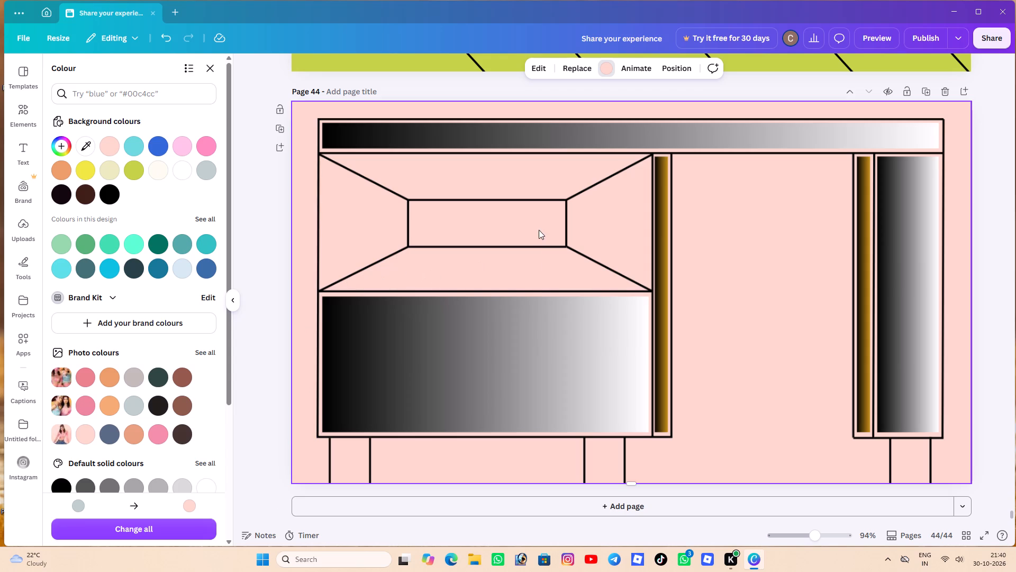
# Browse the ready-made font combinations and insert the "TATTOO studio" text design on page 44.
pyautogui.click(15, 153)
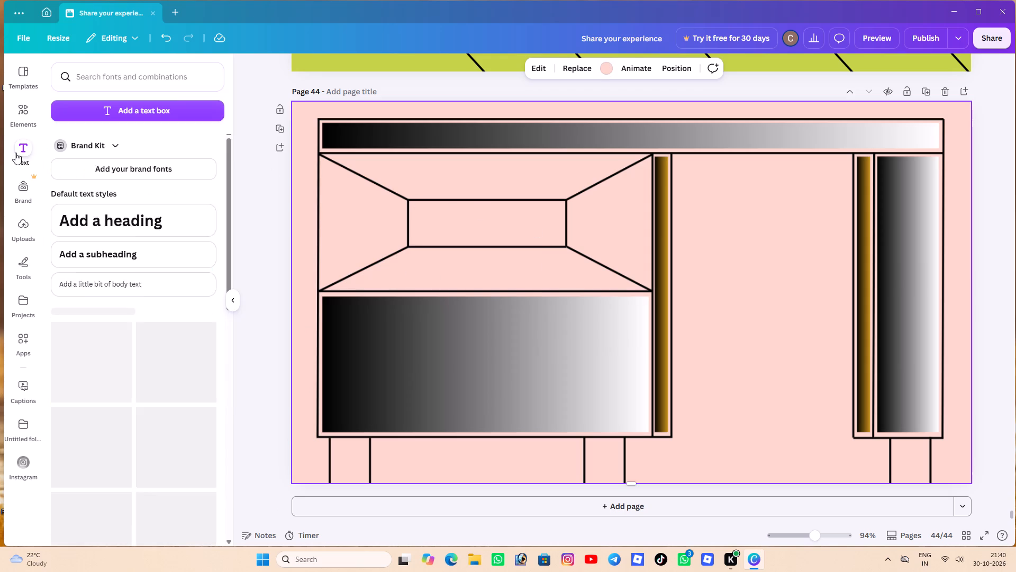
pyautogui.scroll(-2, 116, 458)
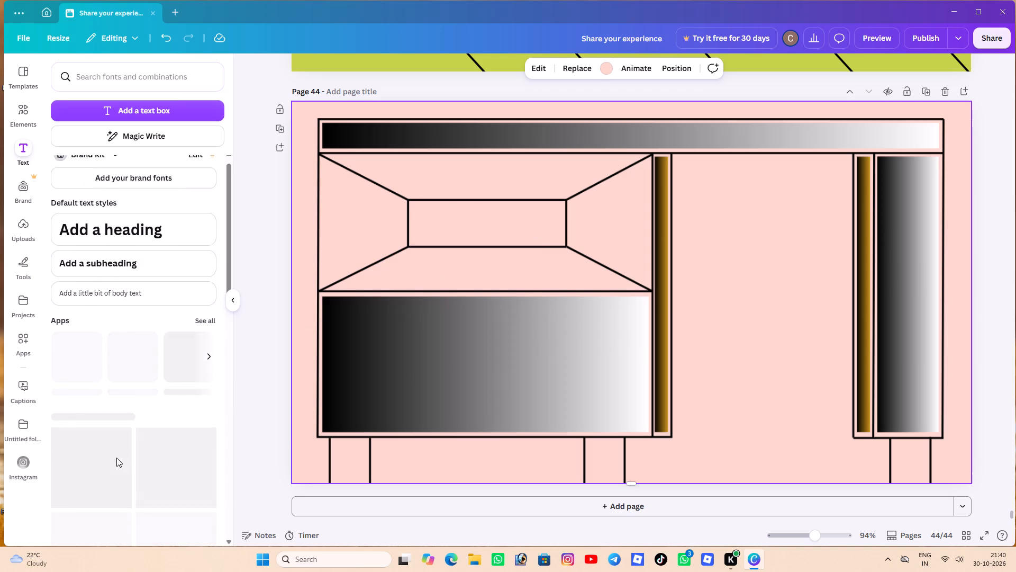
pyautogui.scroll(-2, 116, 458)
pyautogui.scroll(3, 116, 458)
pyautogui.scroll(-4, 116, 458)
pyautogui.scroll(2, 116, 458)
pyautogui.scroll(-5, 116, 458)
pyautogui.scroll(2, 116, 458)
pyautogui.scroll(-7, 116, 458)
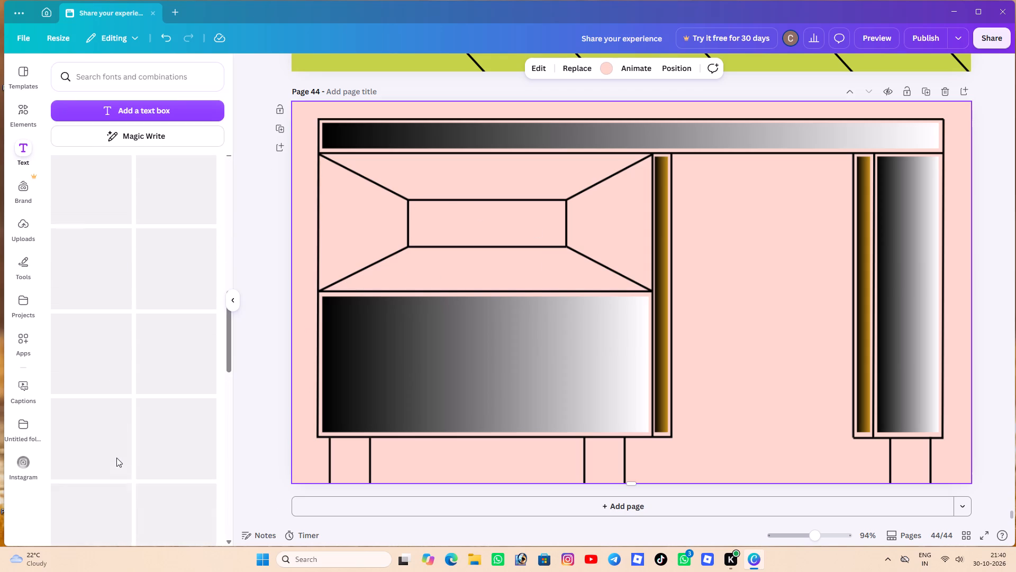
pyautogui.scroll(-2, 116, 458)
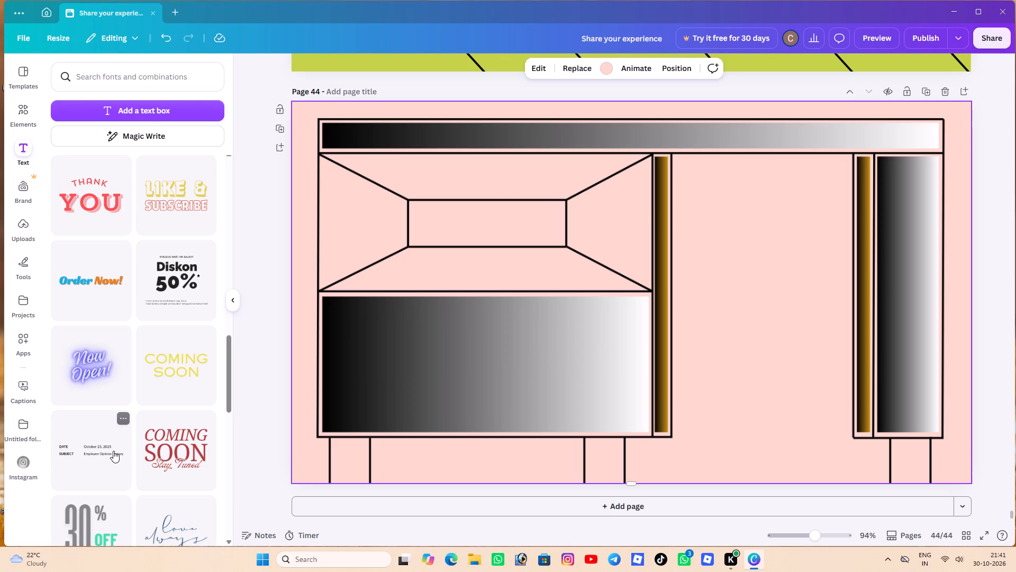
pyautogui.scroll(-4, 113, 451)
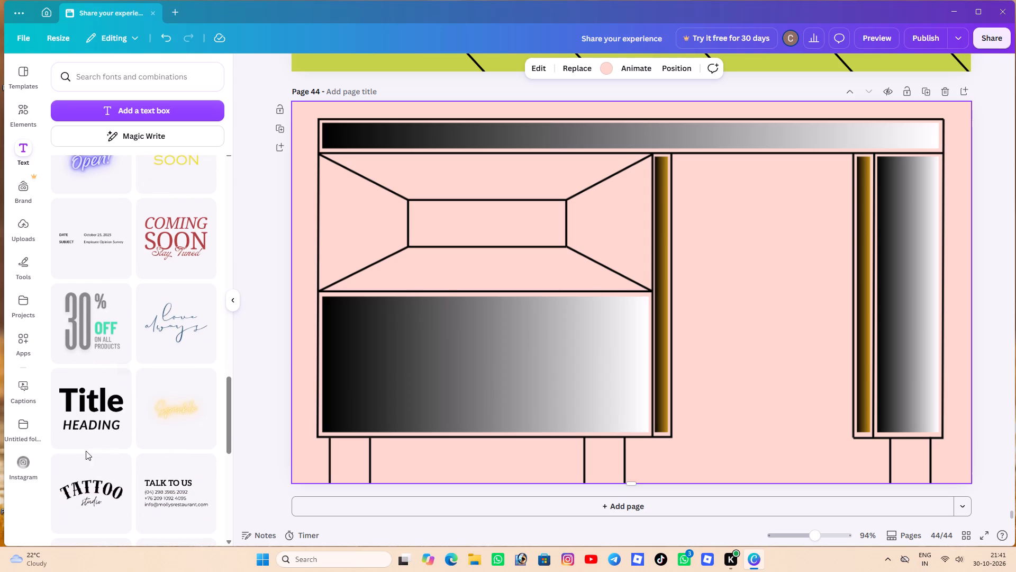
pyautogui.click(83, 493)
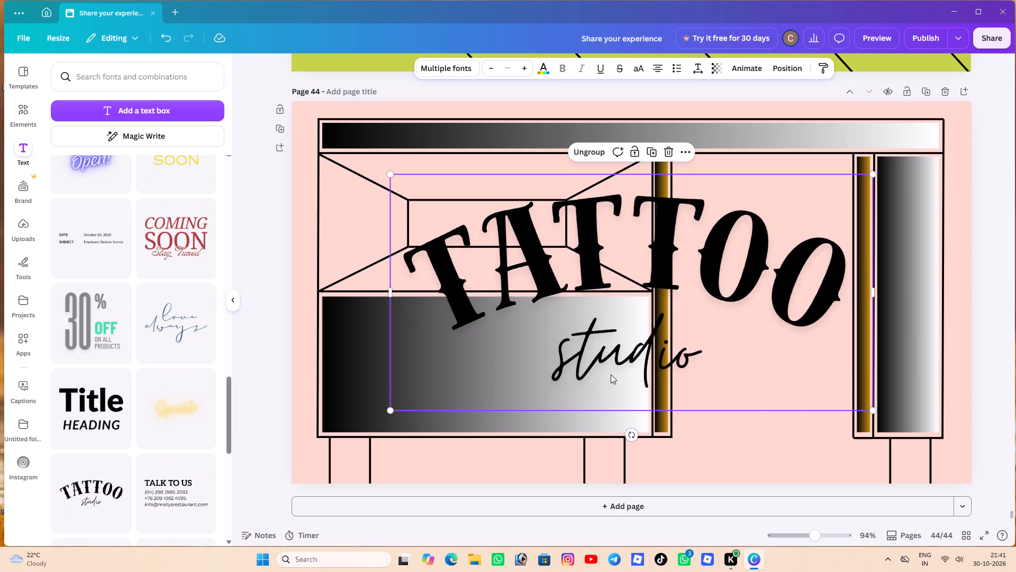
# Shrink the "TATTOO studio" text design and position it between the two gold strips, just below the desktop.
pyautogui.moveTo(394, 408); pyautogui.dragTo(620, 352)
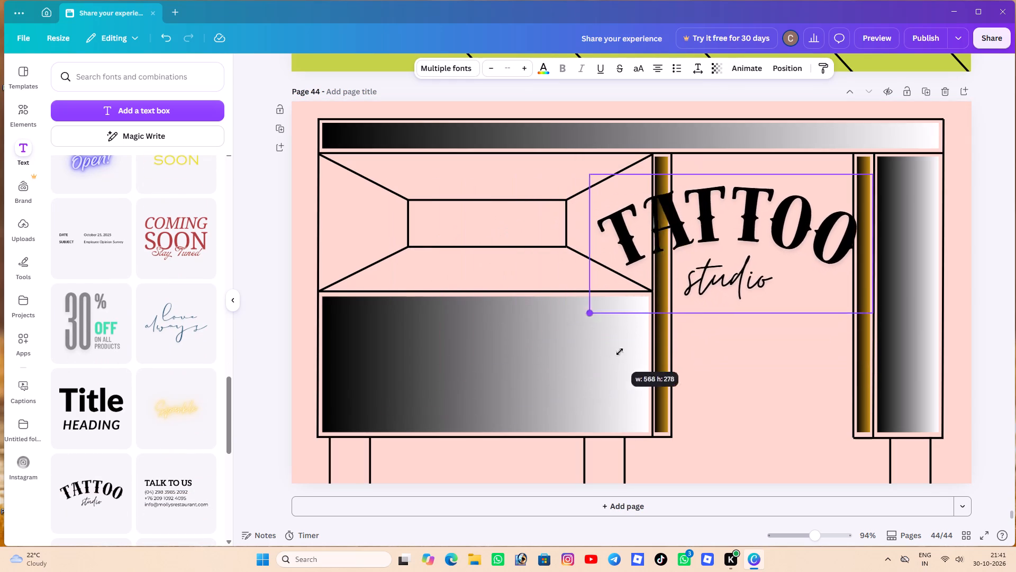
pyautogui.moveTo(620, 352); pyautogui.dragTo(735, 315)
pyautogui.moveTo(765, 243); pyautogui.dragTo(765, 242)
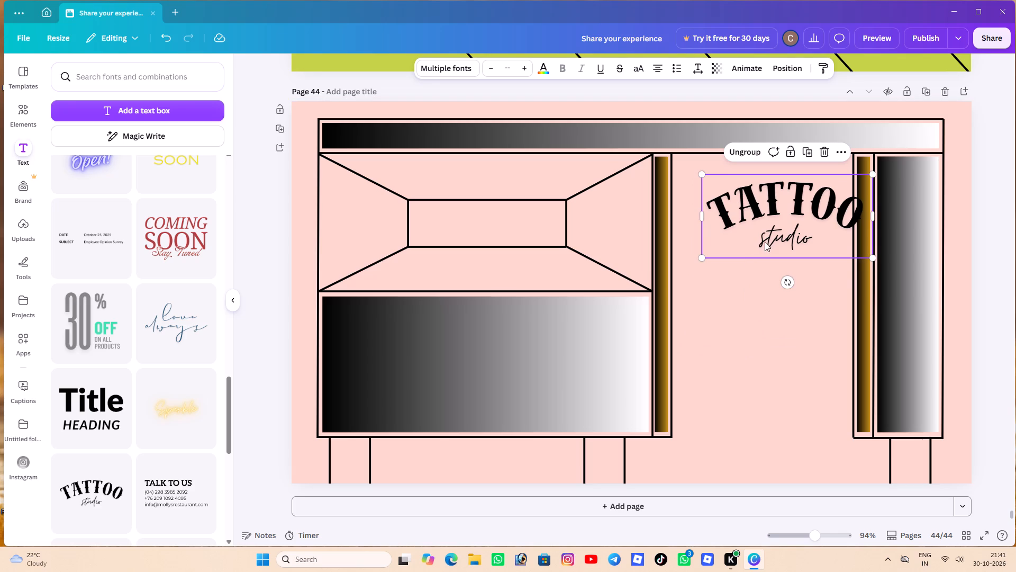
pyautogui.moveTo(765, 242); pyautogui.dragTo(748, 239)
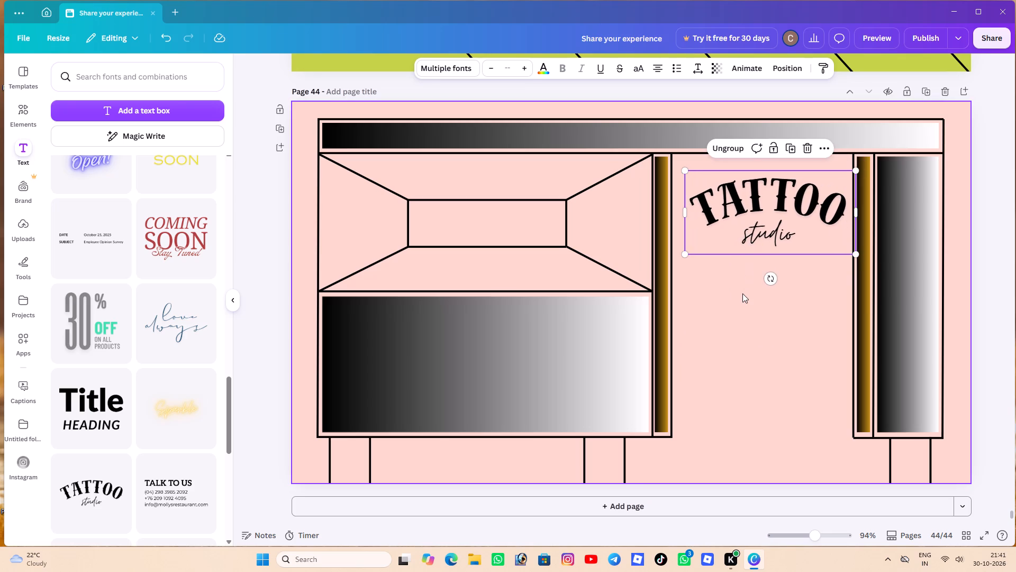
pyautogui.click(742, 293)
pyautogui.click(741, 216)
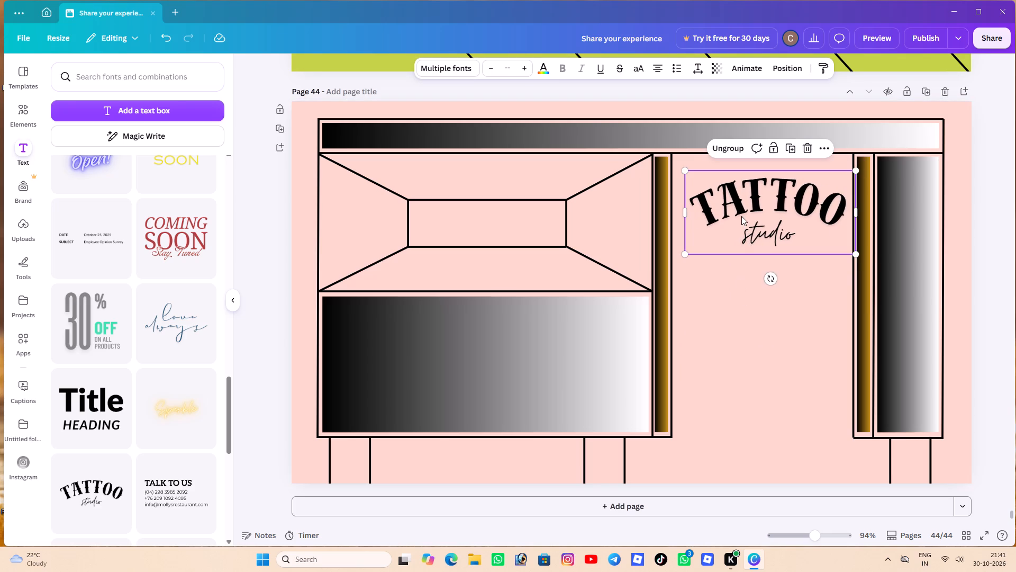
pyautogui.moveTo(741, 216); pyautogui.dragTo(736, 217)
pyautogui.click(730, 301)
# Browse further through the ready-made font combinations and insert the orange outlined "ACTION" text design on page 44.
pyautogui.scroll(-1, 152, 460)
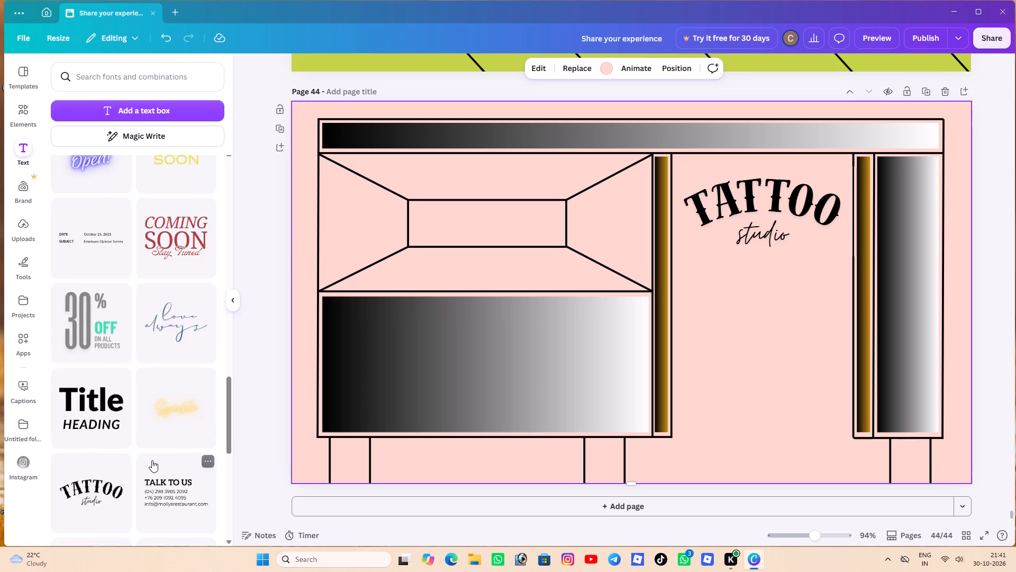
pyautogui.scroll(-15, 152, 460)
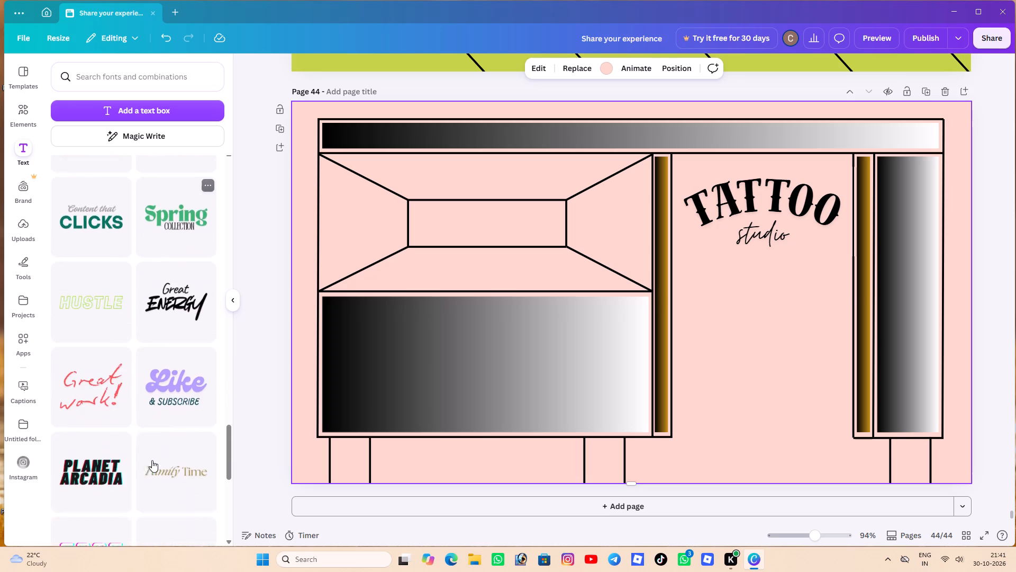
pyautogui.scroll(-6, 152, 460)
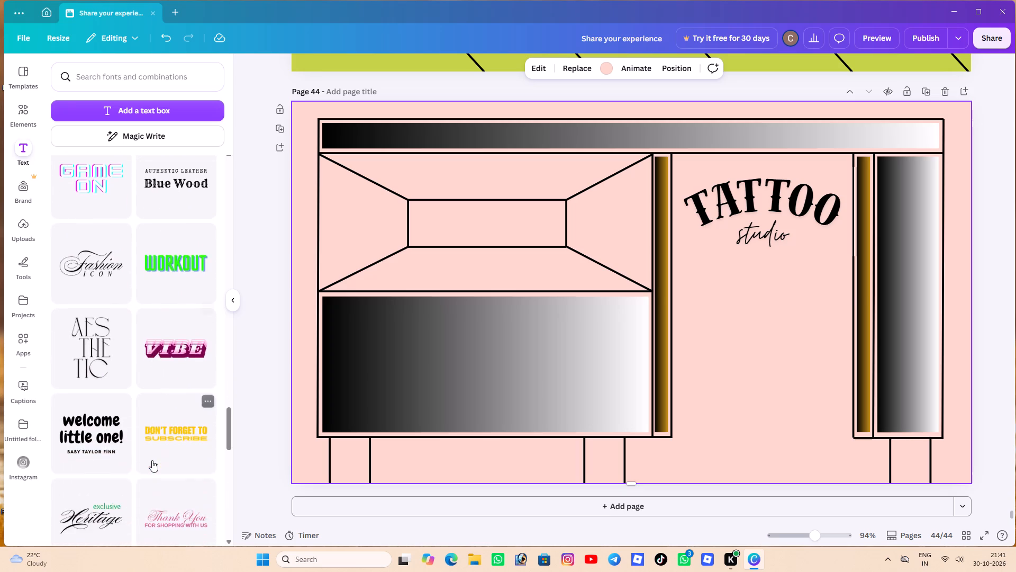
pyautogui.scroll(-4, 152, 460)
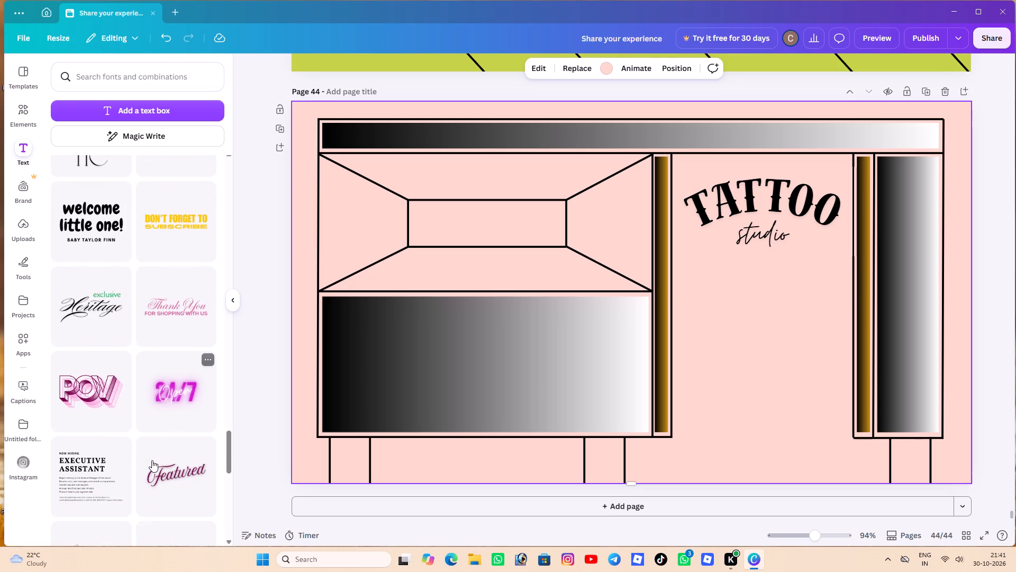
pyautogui.scroll(-5, 152, 460)
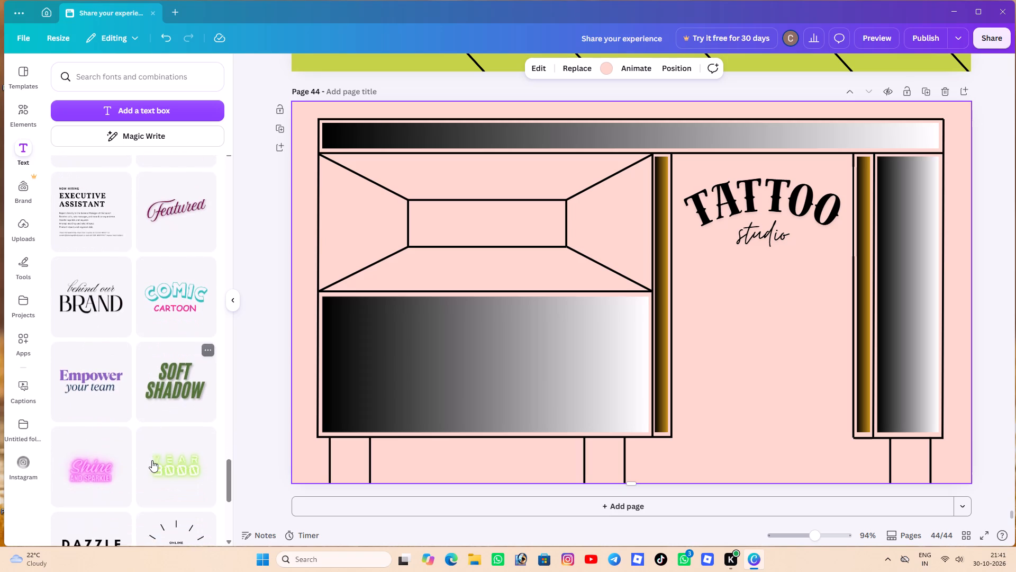
pyautogui.scroll(-12, 152, 460)
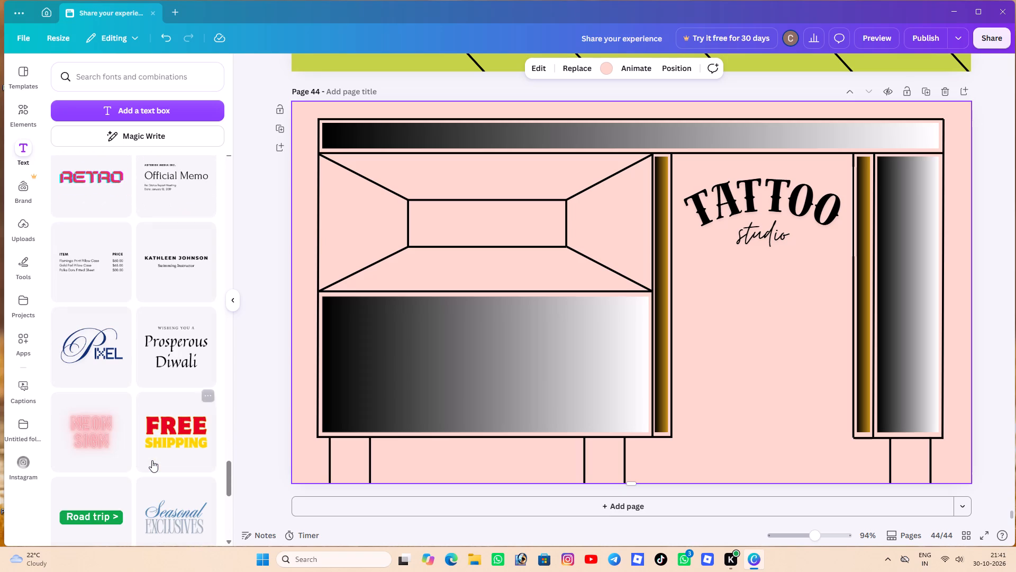
pyautogui.scroll(-3, 152, 460)
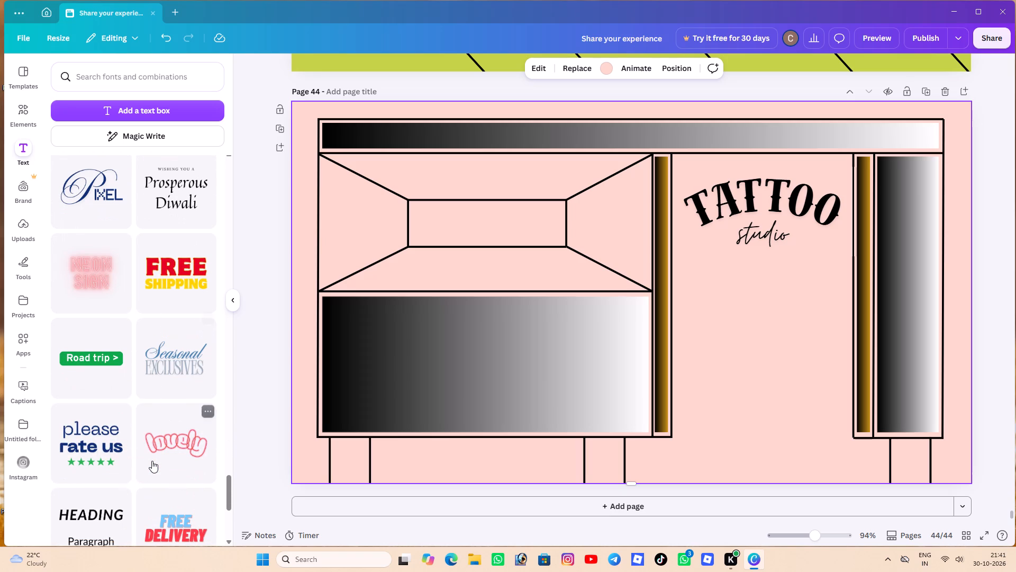
pyautogui.scroll(-11, 152, 461)
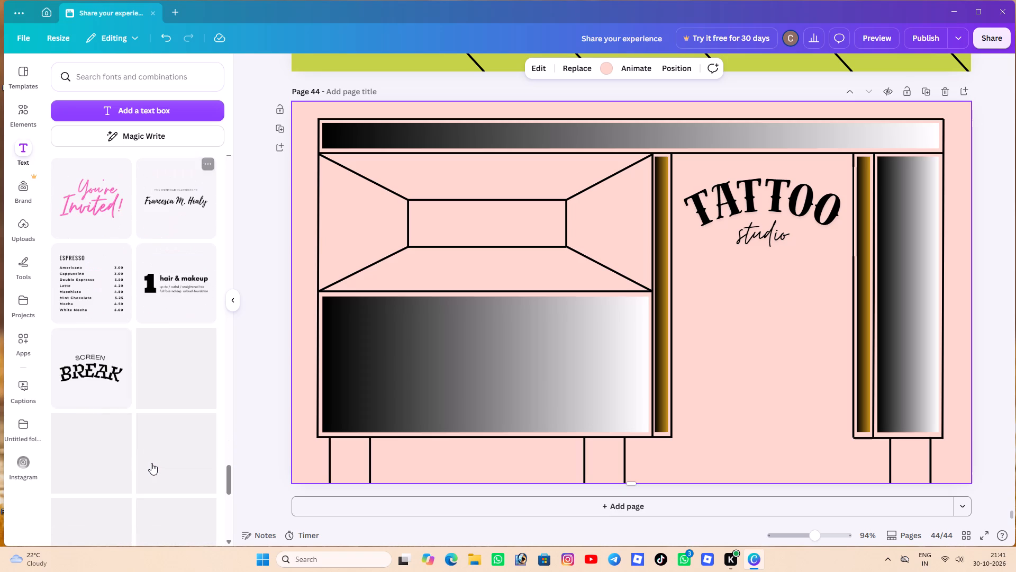
pyautogui.scroll(-5, 151, 463)
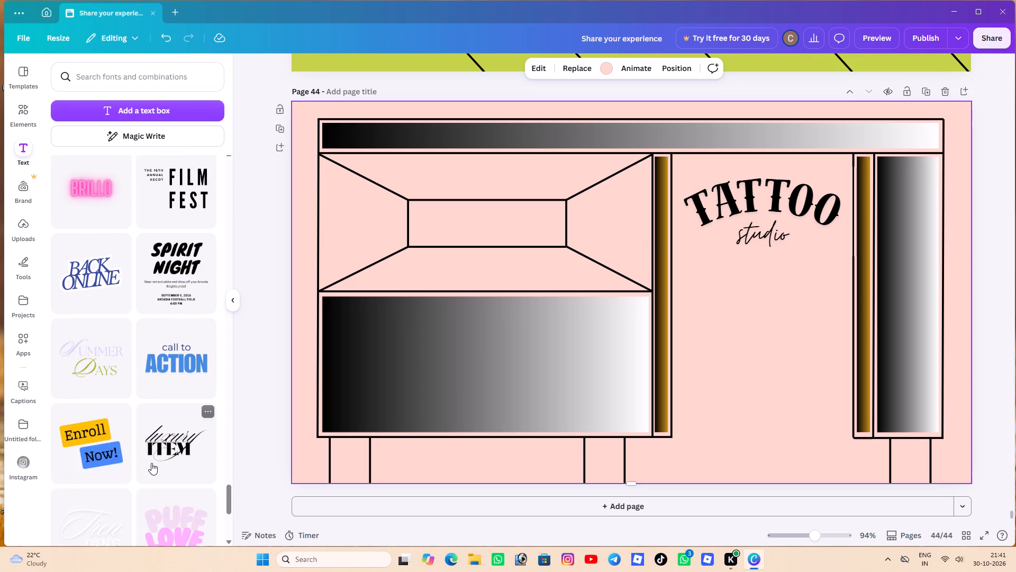
pyautogui.scroll(-4, 151, 463)
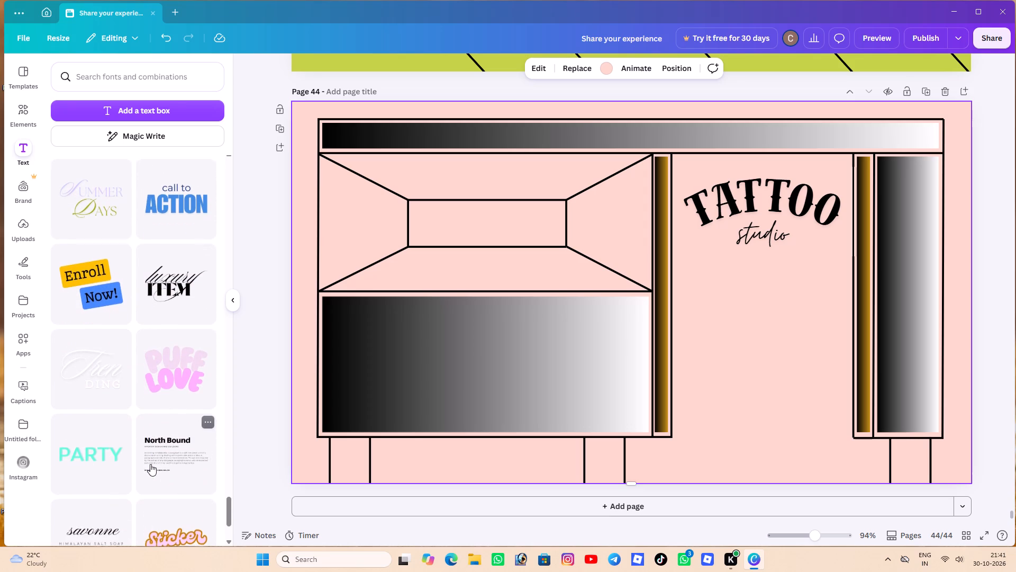
pyautogui.scroll(-5, 150, 464)
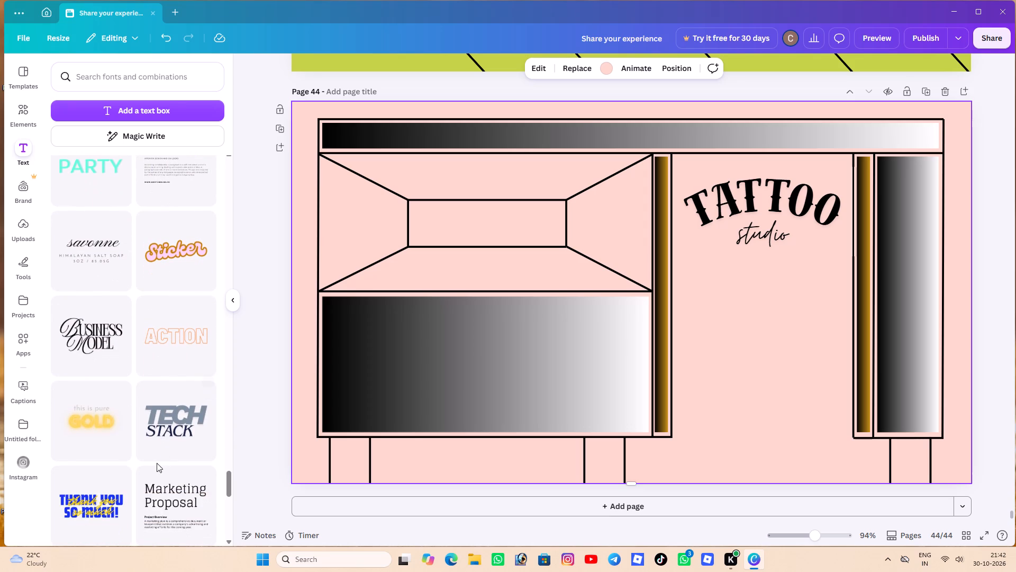
pyautogui.click(173, 350)
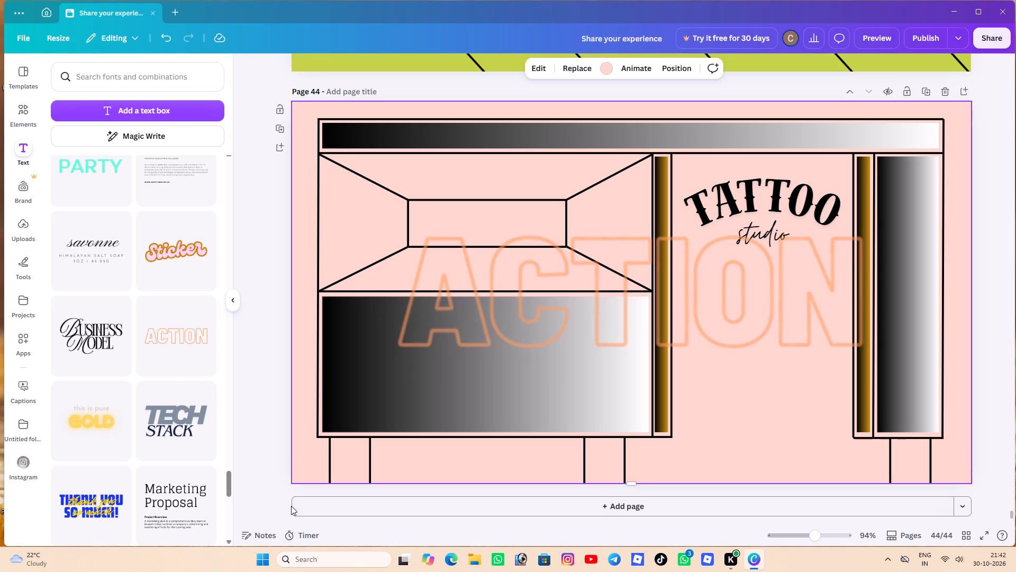
pyautogui.click(530, 327)
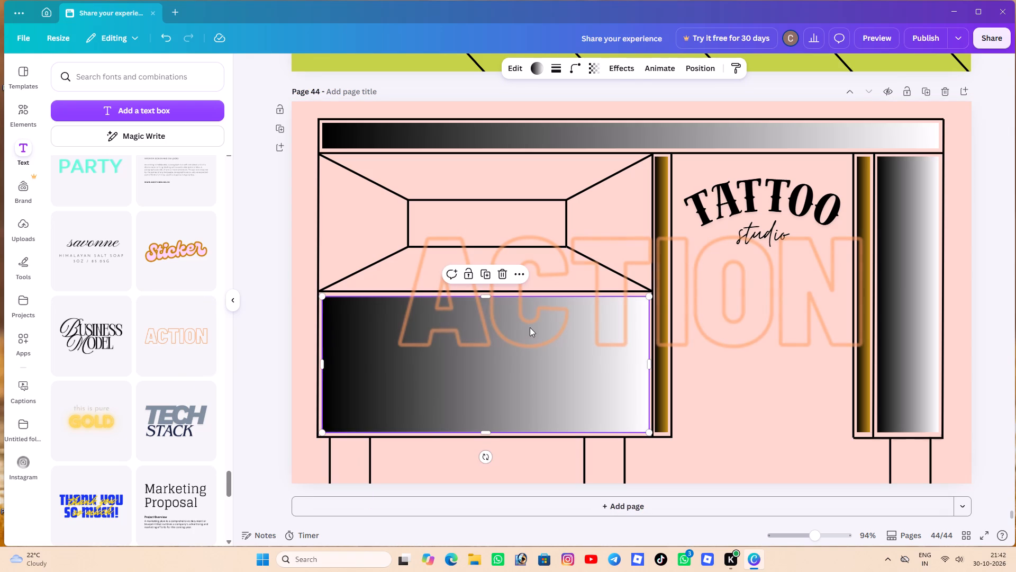
pyautogui.click(530, 327)
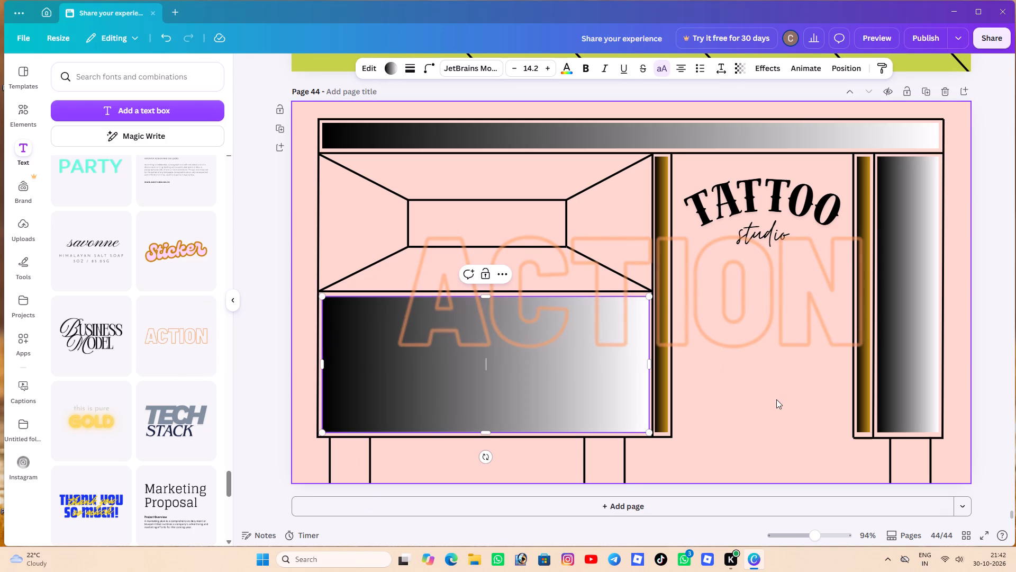
pyautogui.click(776, 400)
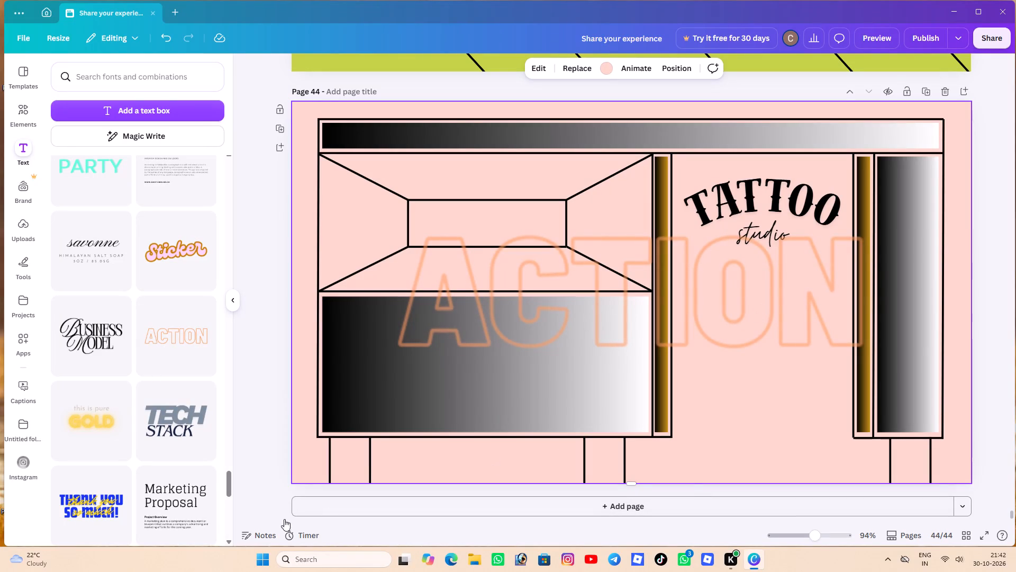
# Look through more of the ready-made font combinations for other text designs.
pyautogui.scroll(-9, 184, 451)
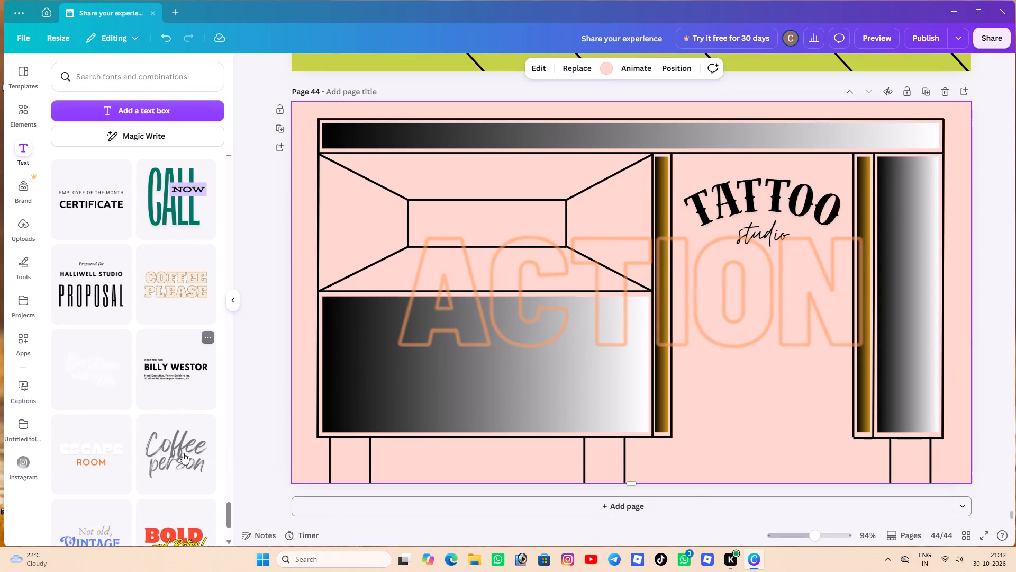
pyautogui.scroll(-7, 183, 453)
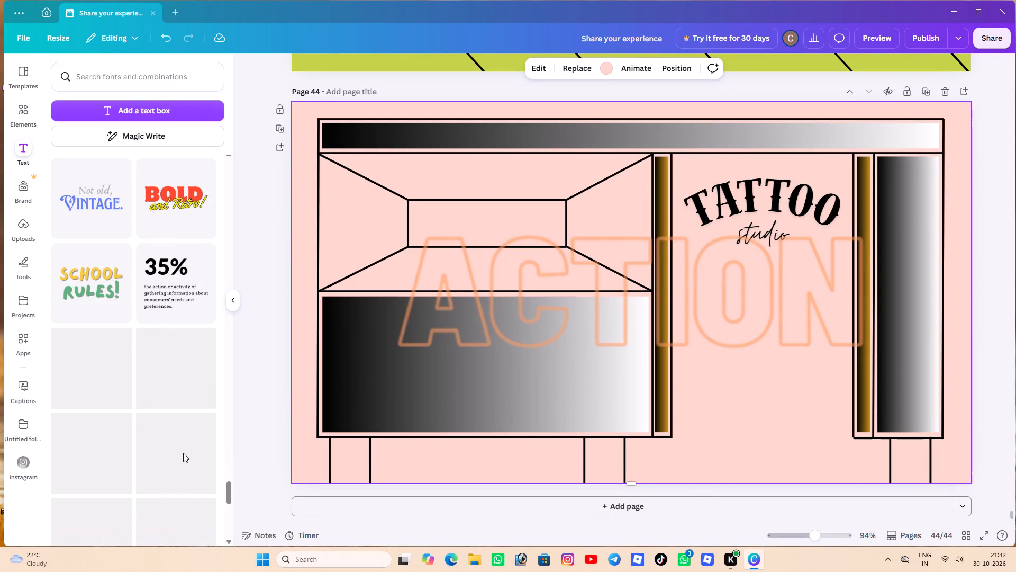
pyautogui.scroll(-3, 183, 453)
pyautogui.scroll(1, 183, 453)
pyautogui.scroll(-3, 183, 453)
pyautogui.scroll(1, 183, 453)
pyautogui.scroll(-2, 183, 453)
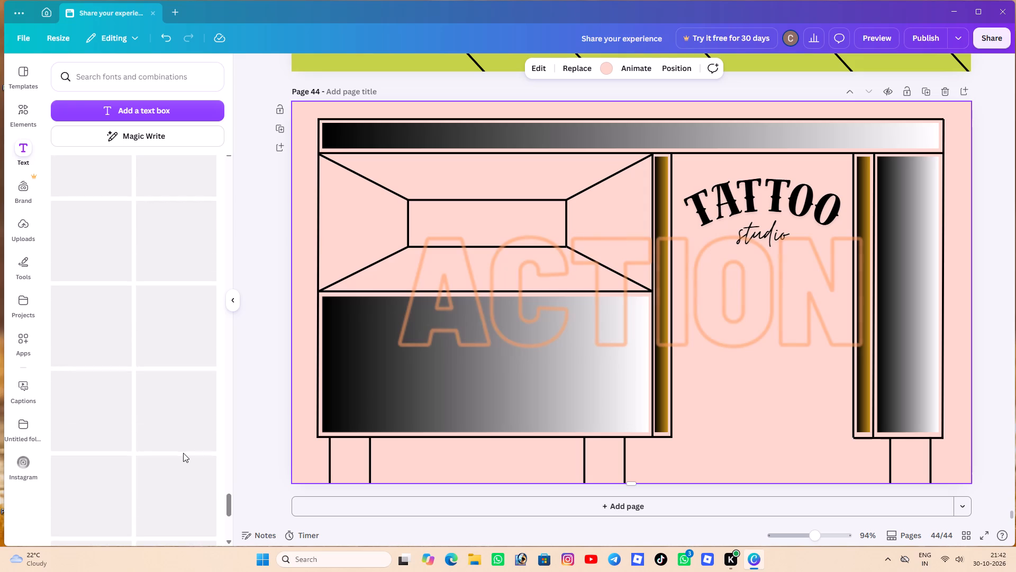
pyautogui.scroll(-1, 183, 453)
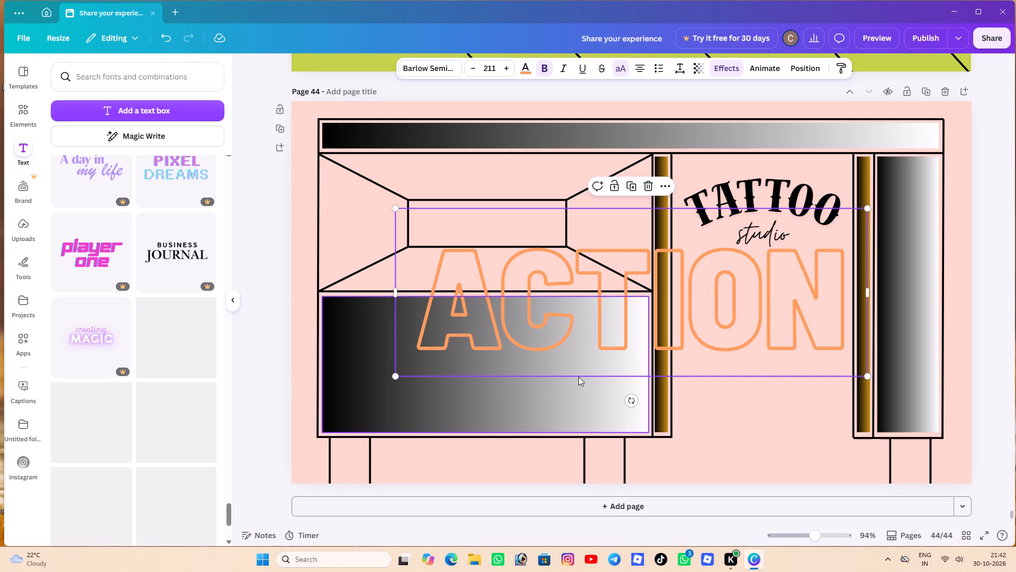
# Scale the "ACTION" text down to font size 46.3 and centre it inside the small back rectangle of the open compartment.
pyautogui.moveTo(865, 375); pyautogui.dragTo(802, 351)
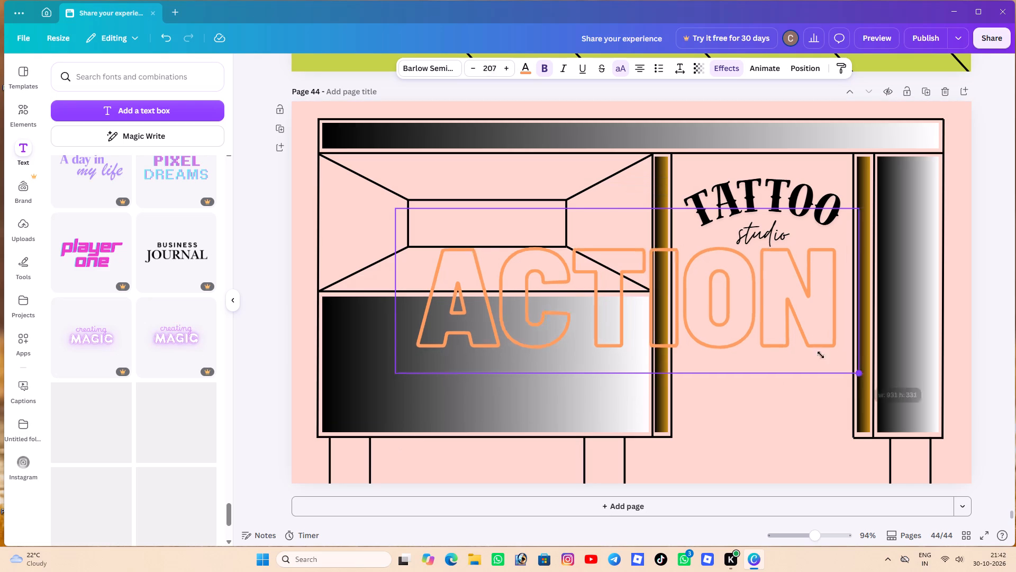
pyautogui.moveTo(802, 351); pyautogui.dragTo(486, 278)
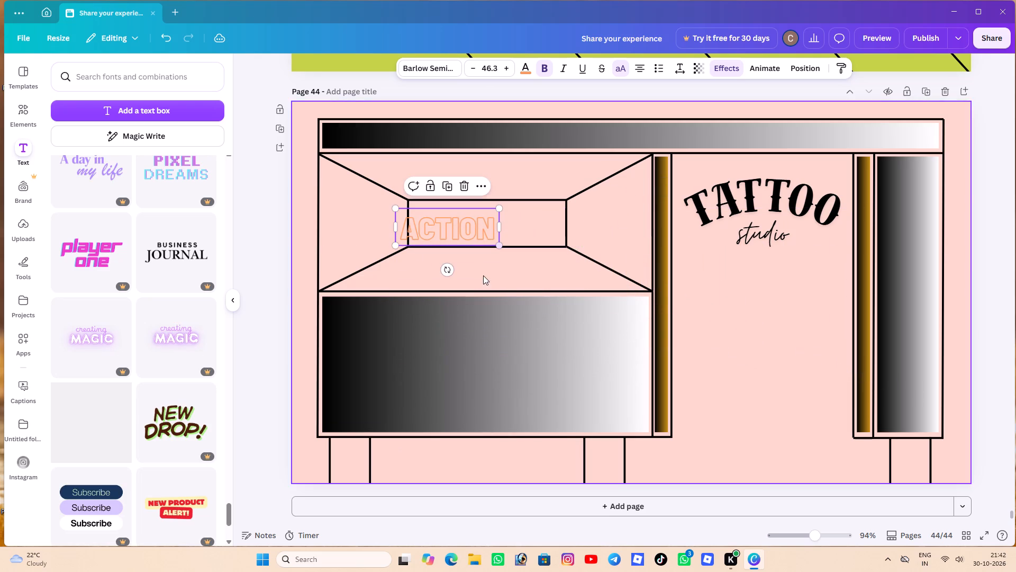
pyautogui.moveTo(458, 218); pyautogui.dragTo(498, 216)
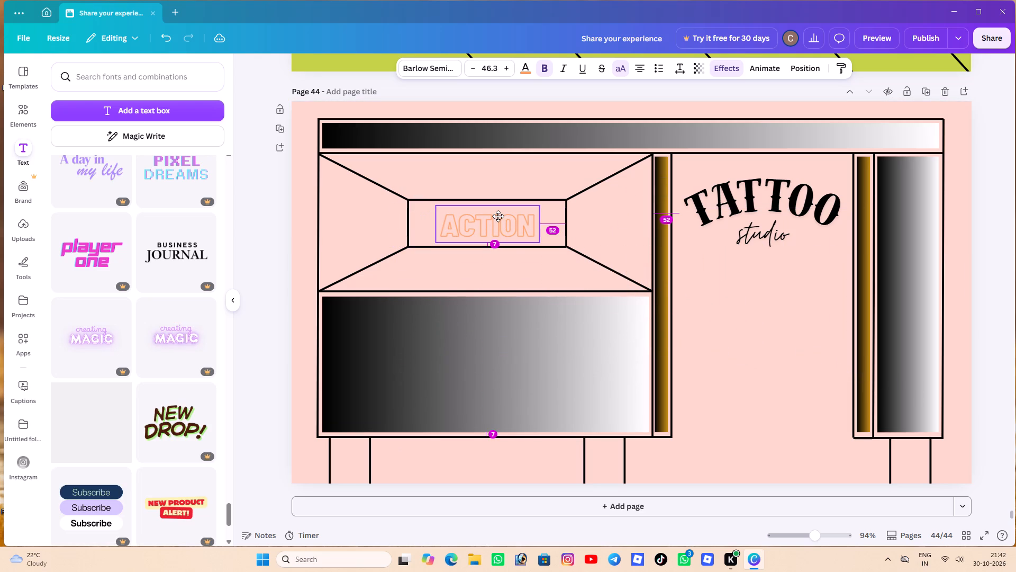
pyautogui.moveTo(498, 216); pyautogui.dragTo(498, 216)
pyautogui.click(743, 309)
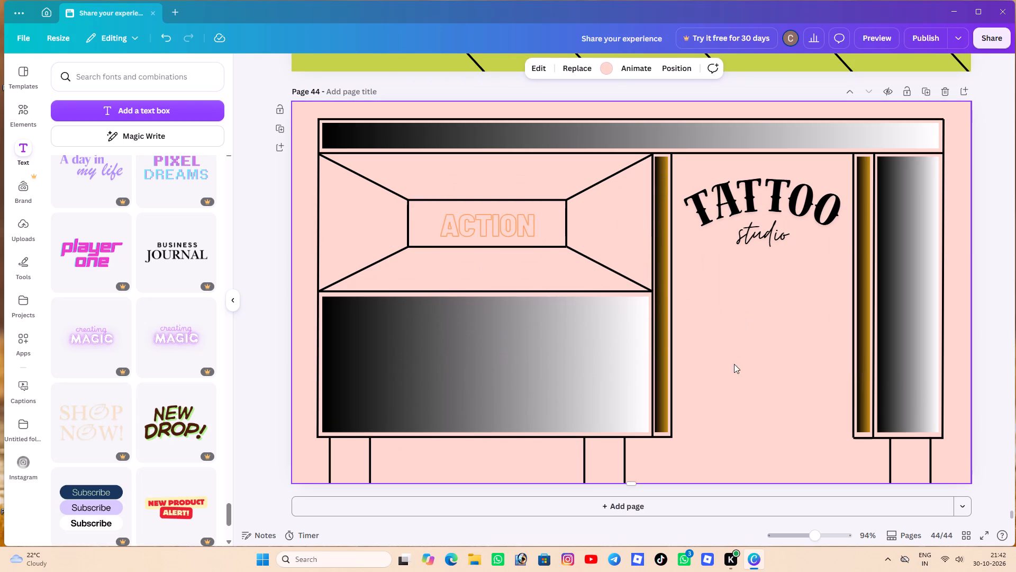